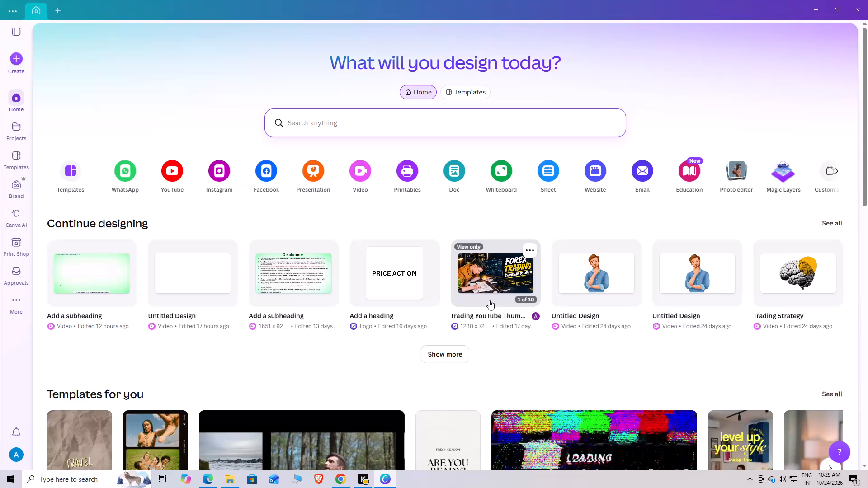
Open the recent video design "Add a subheading" that was edited 12 hours ago.
click(102, 282)
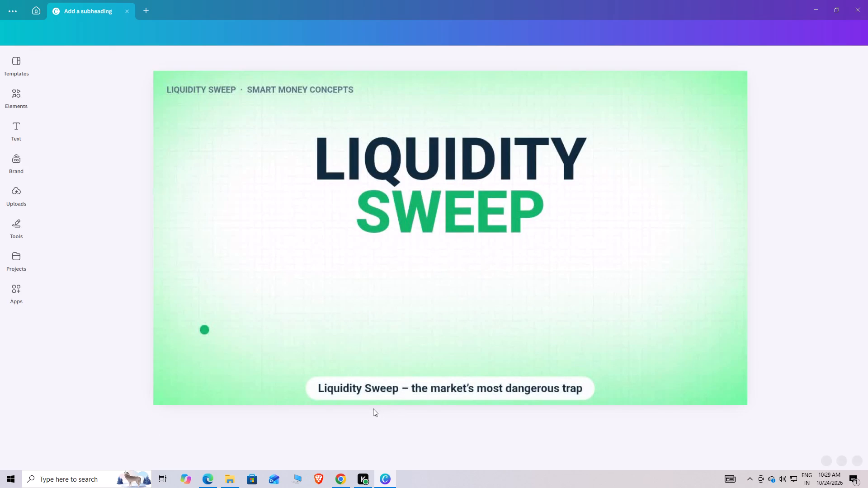
click(124, 279)
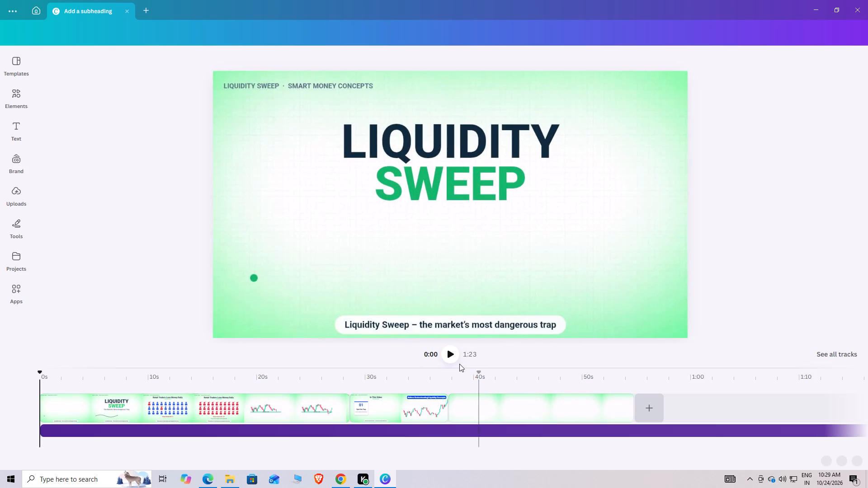
click(449, 355)
Show element timing for the 9.0-second "In This Video" page in the timeline.
right_click(398, 411)
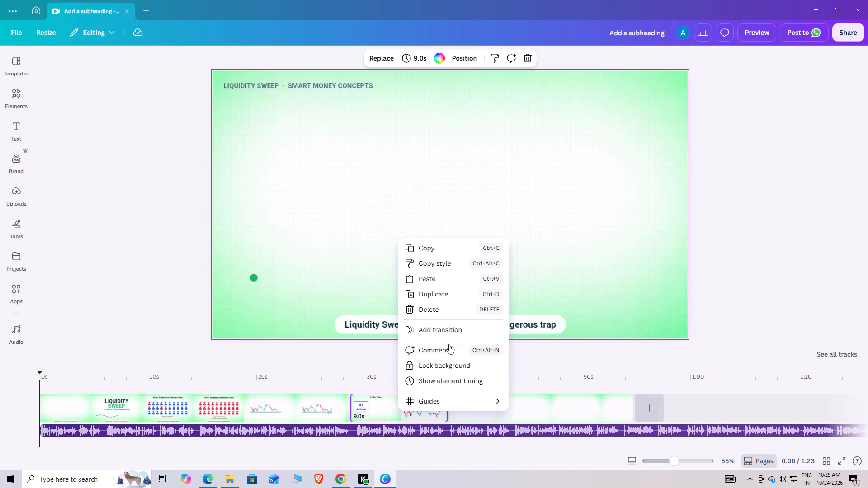
click(474, 383)
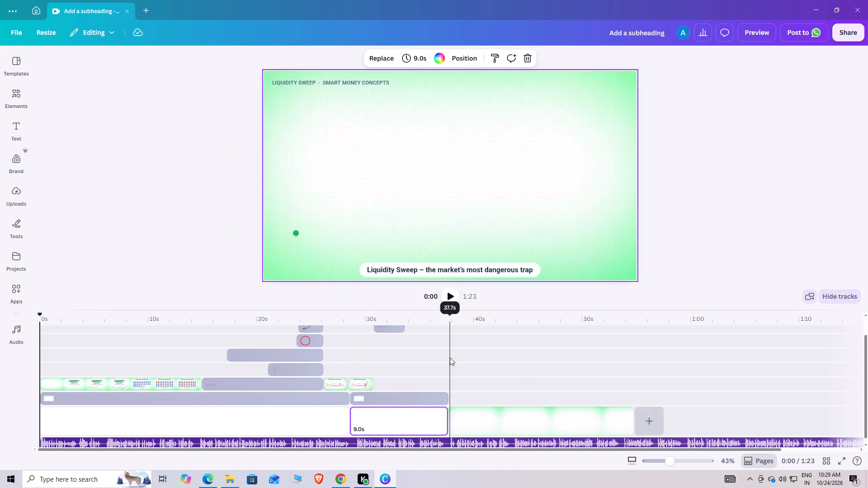
Scrub through the timeline to review the existing scenes and element tracks, ending just past the 9.0-second page at about 38 s.
scroll(450, 357, up, 9)
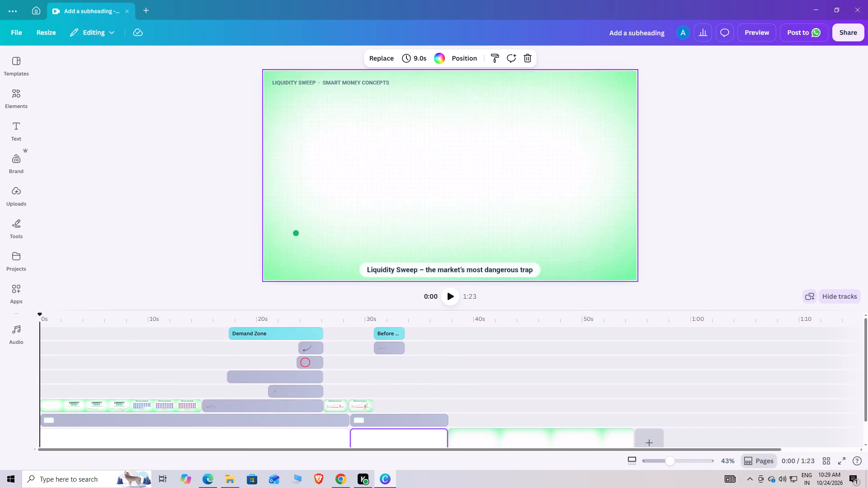
drag(42, 315, 407, 331)
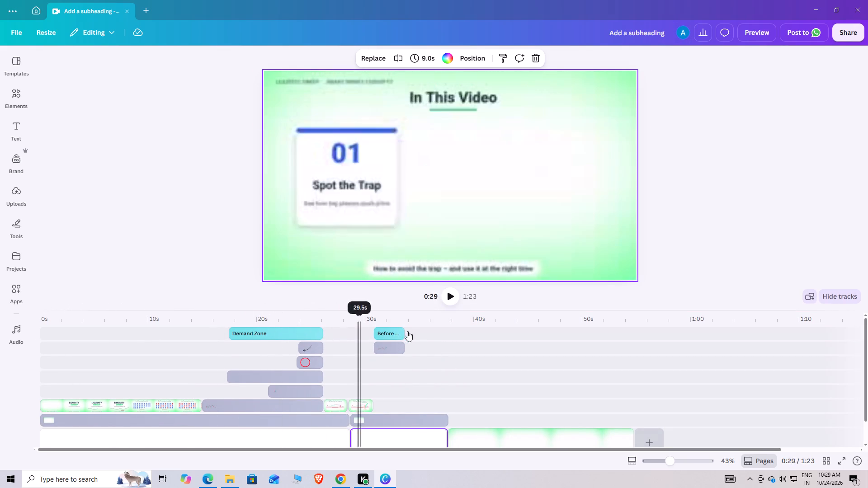
drag(407, 331, 348, 351)
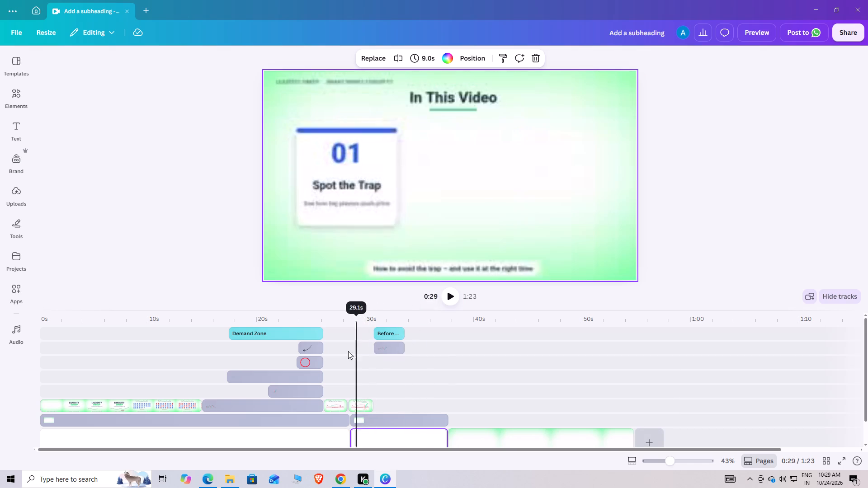
drag(348, 351, 109, 359)
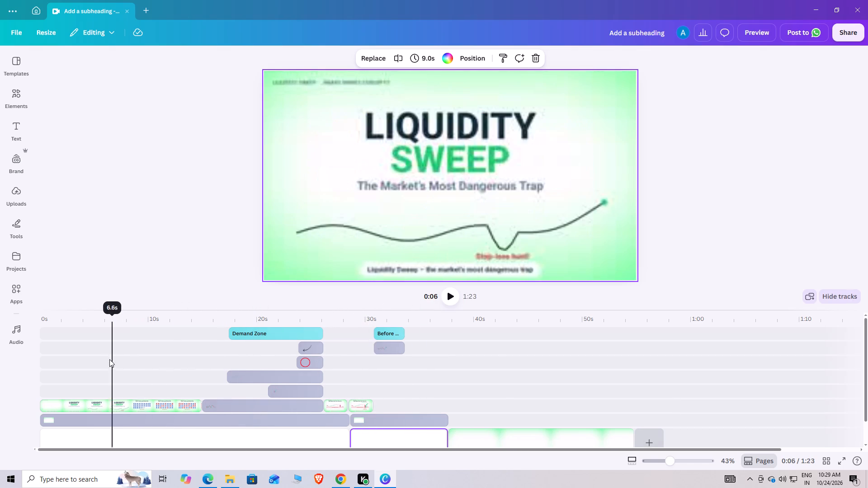
drag(109, 359, 128, 359)
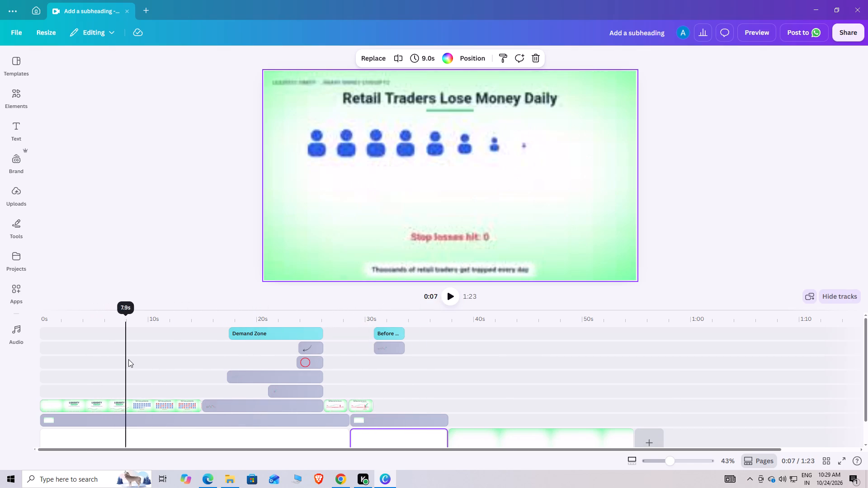
drag(128, 359, 186, 361)
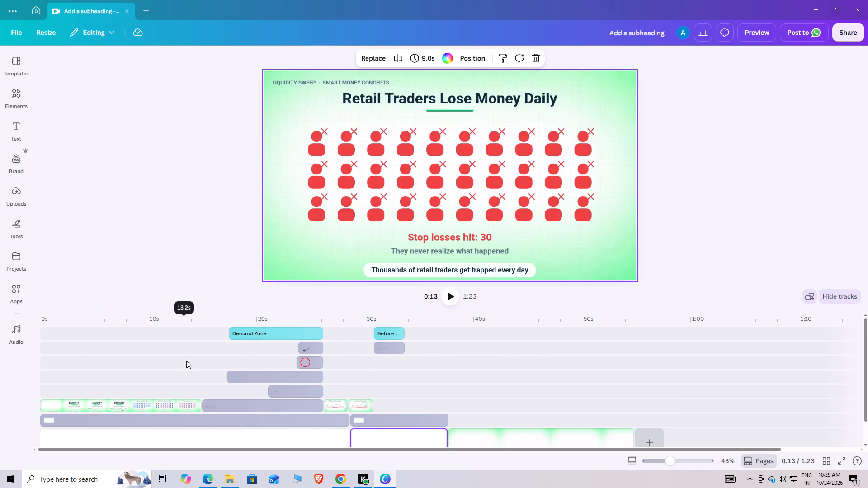
drag(186, 361, 349, 368)
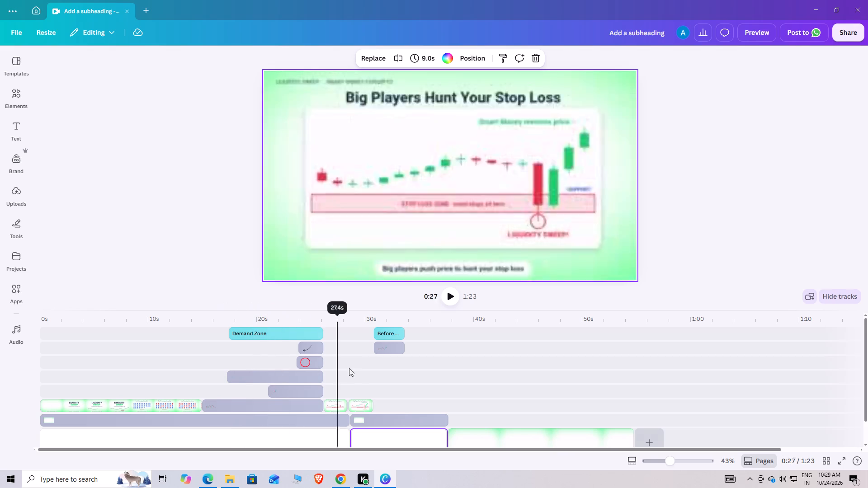
drag(349, 368, 433, 399)
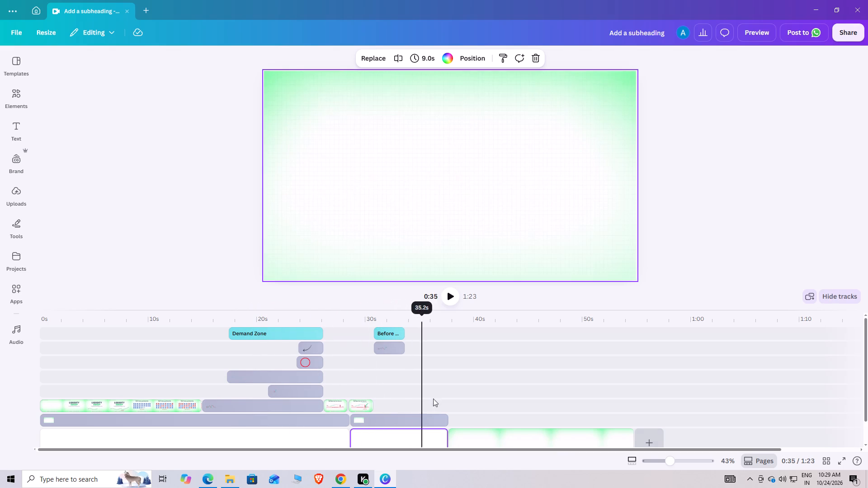
drag(433, 399, 456, 403)
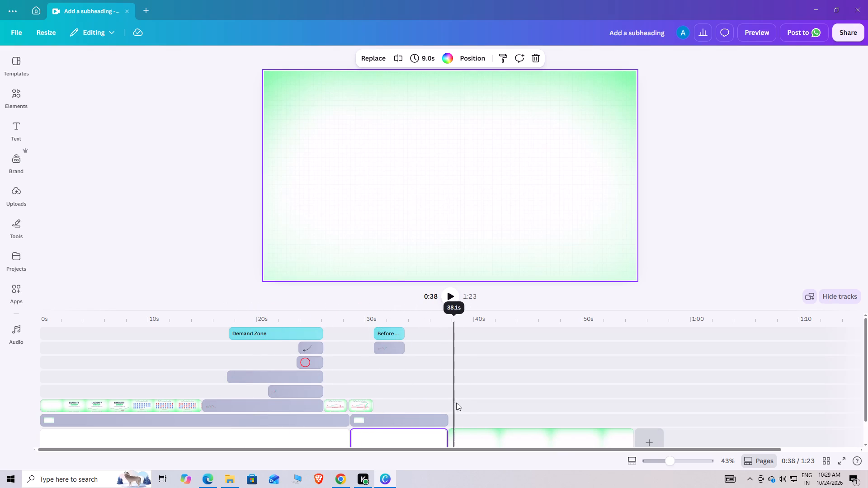
drag(456, 403, 454, 401)
scroll(507, 416, down, 5)
scroll(507, 417, up, 7)
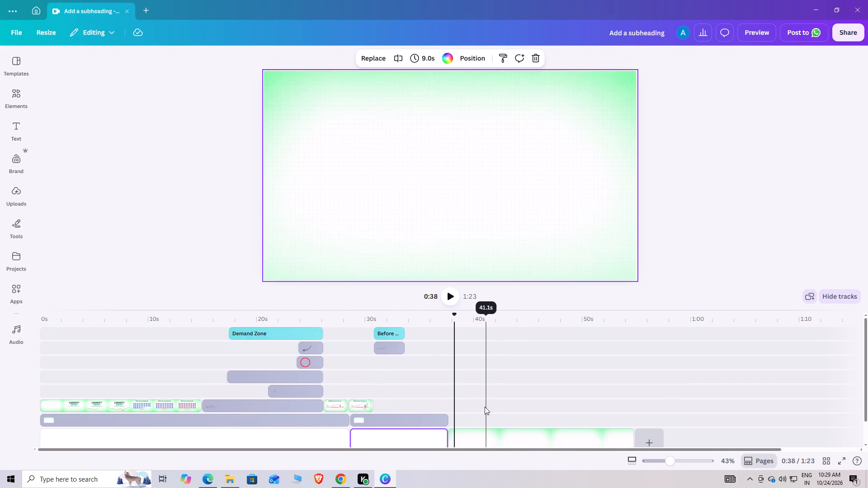
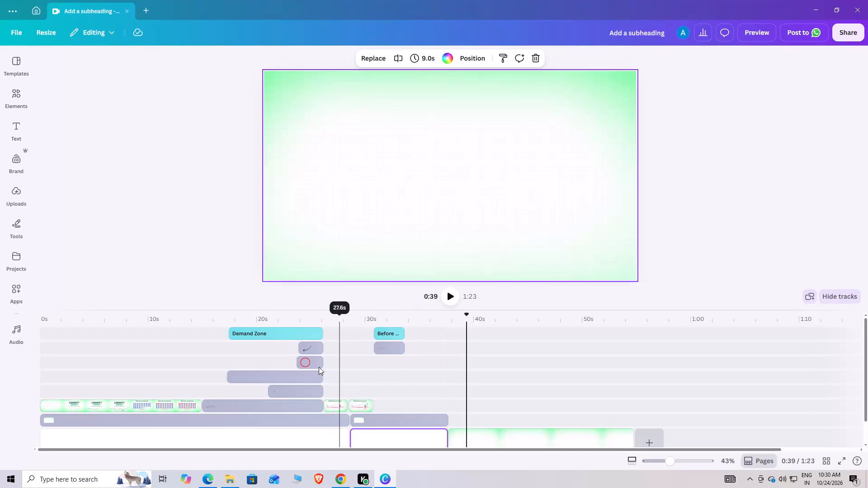
Scrub and play through the video between about 16 s and 40 s, examining the Demand Zone chart scene and its circle and arrow timing.
click(316, 366)
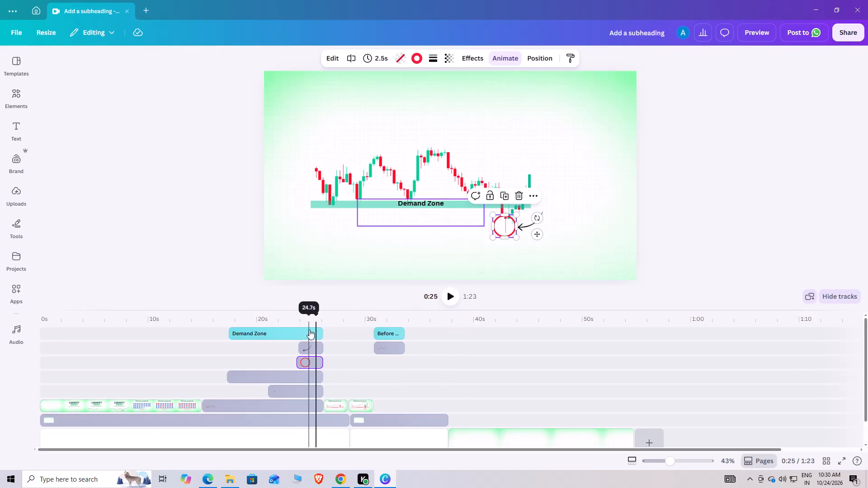
drag(314, 318, 396, 372)
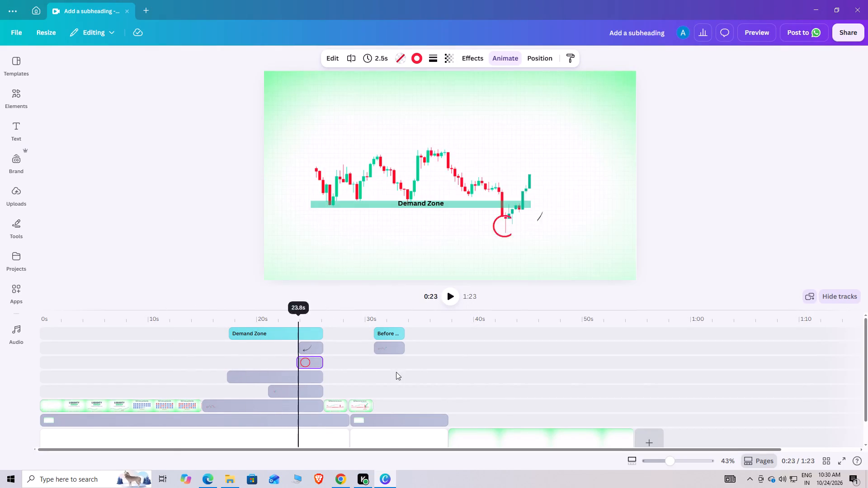
drag(396, 372, 484, 376)
scroll(500, 375, up, 13)
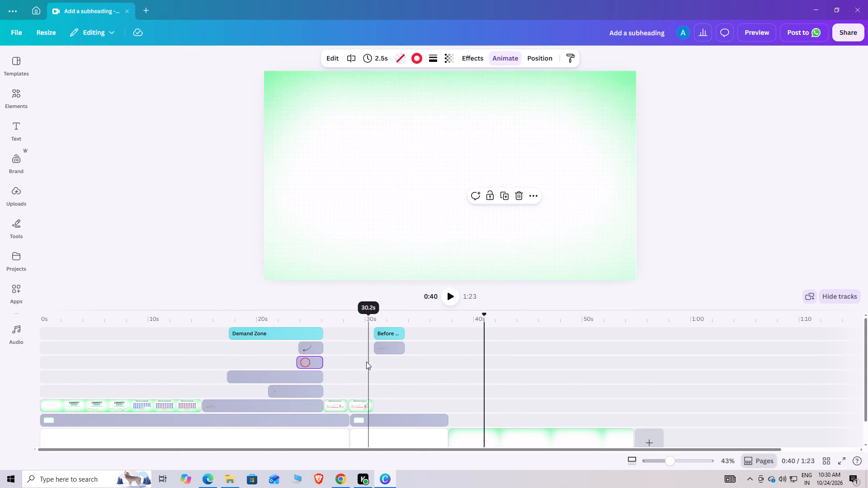
click(366, 361)
click(453, 292)
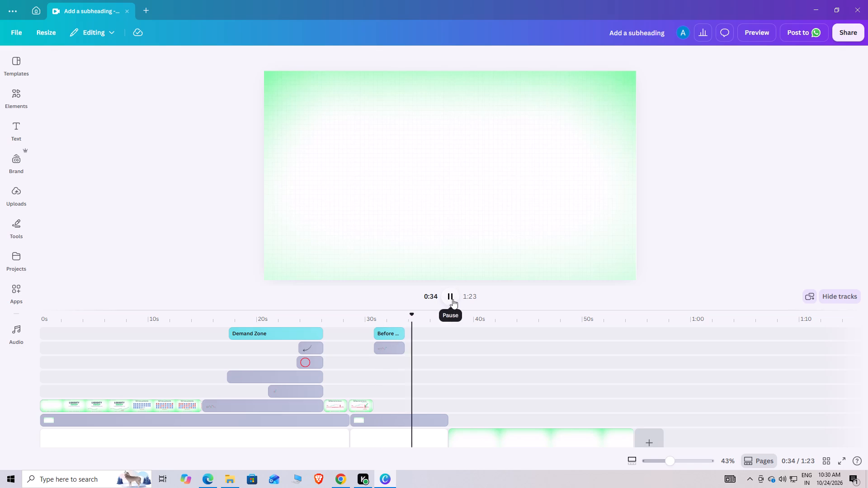
drag(418, 318, 219, 332)
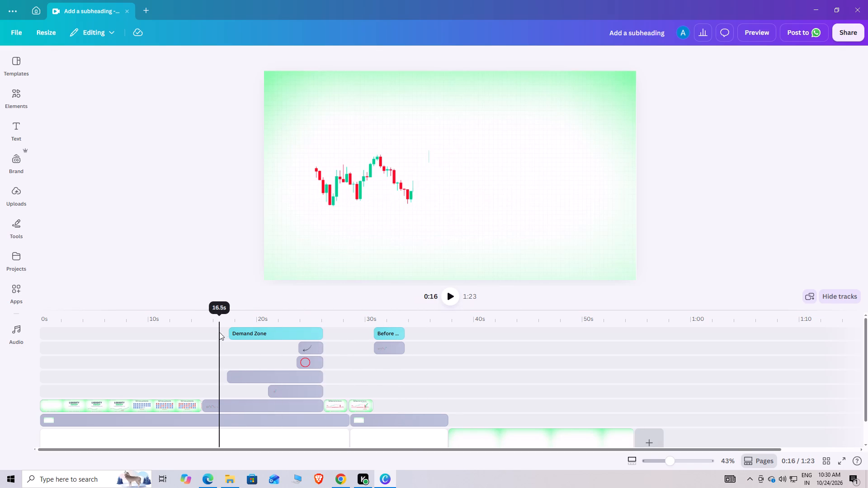
drag(219, 332, 244, 330)
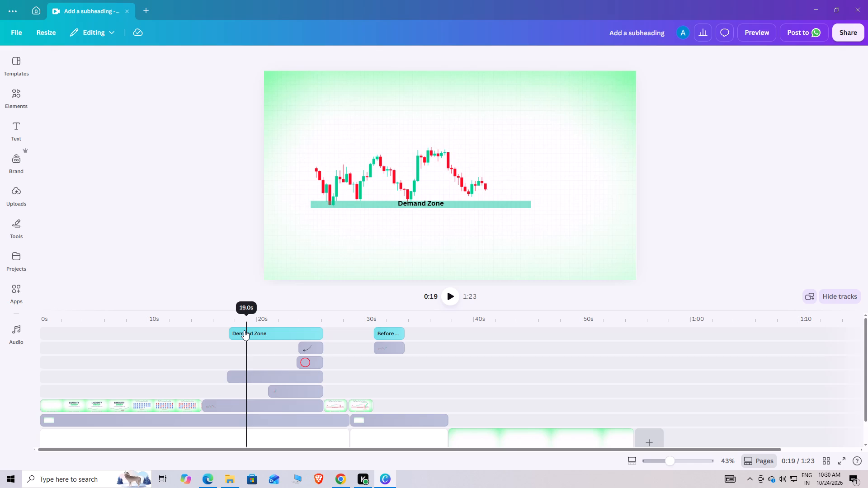
drag(244, 330, 308, 334)
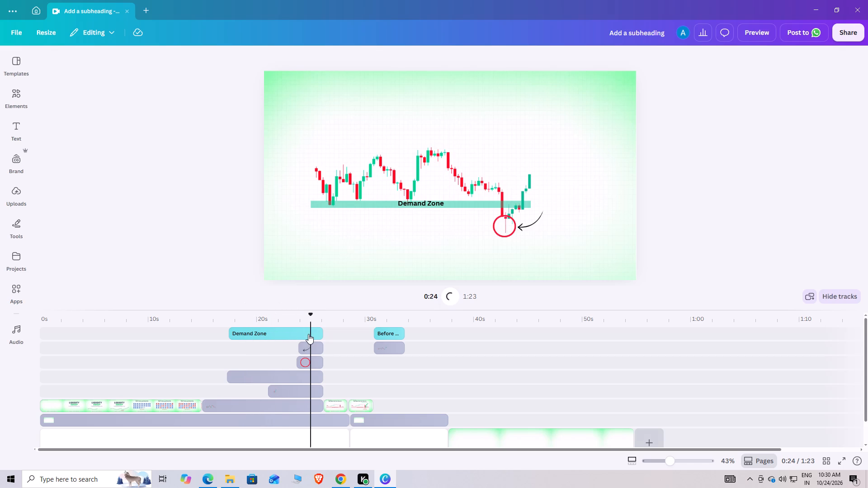
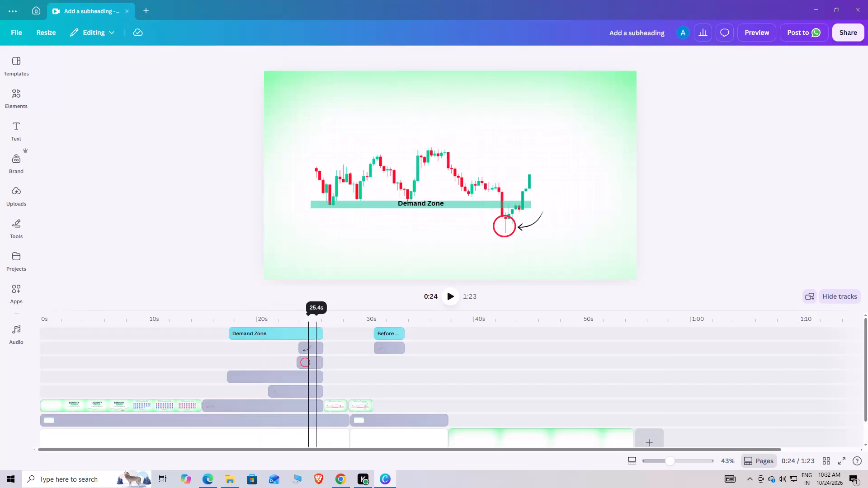
Scrub the timeline between about 12 s and 49 s, examining the Retail Traders, Demand Zone and Before Understanding Liquidity Concepts scenes.
drag(303, 314, 387, 400)
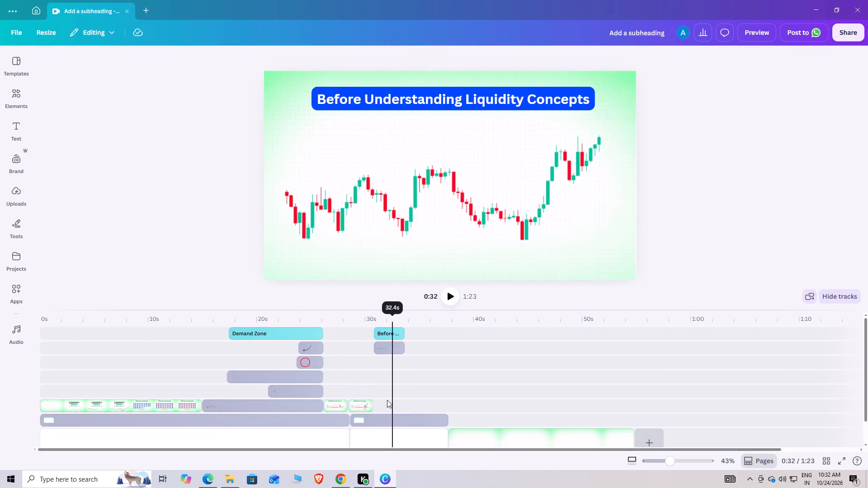
drag(387, 400, 387, 400)
scroll(437, 385, down, 9)
scroll(426, 397, up, 16)
scroll(426, 397, down, 11)
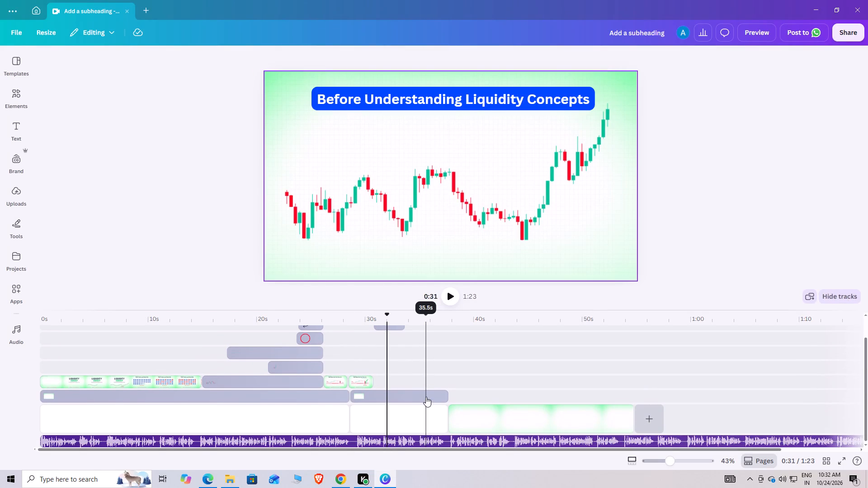
scroll(426, 397, down, 3)
drag(387, 316, 405, 314)
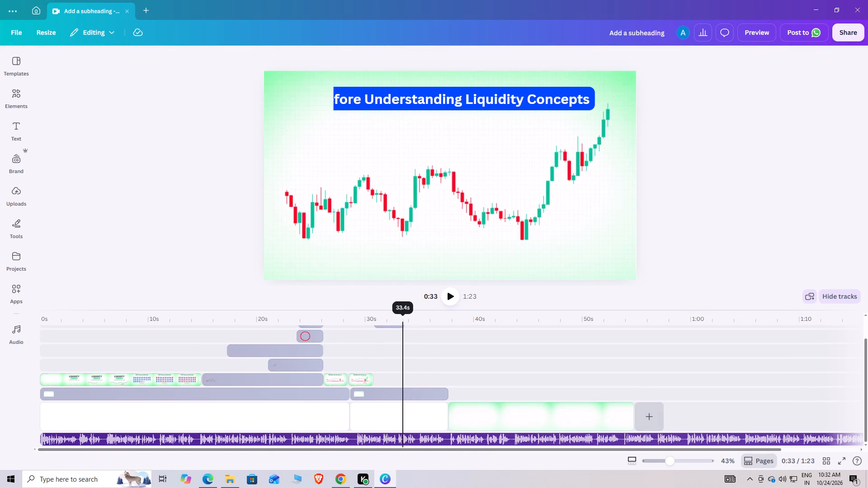
drag(405, 314, 237, 351)
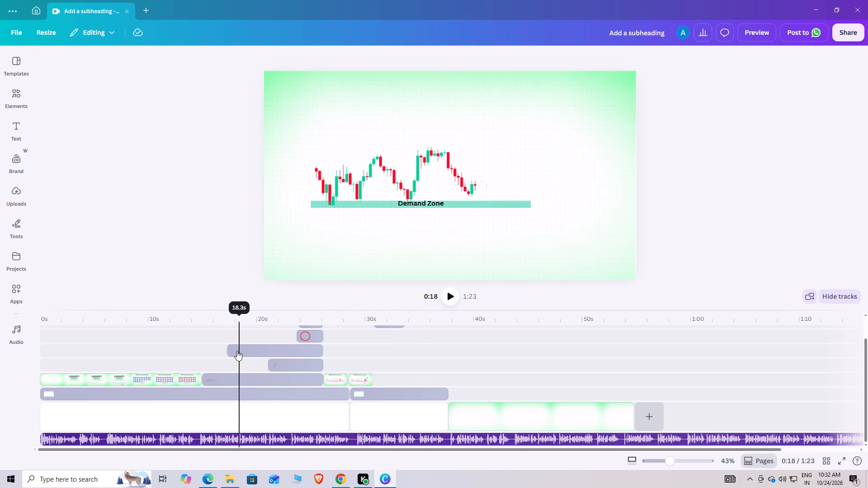
drag(237, 351, 215, 351)
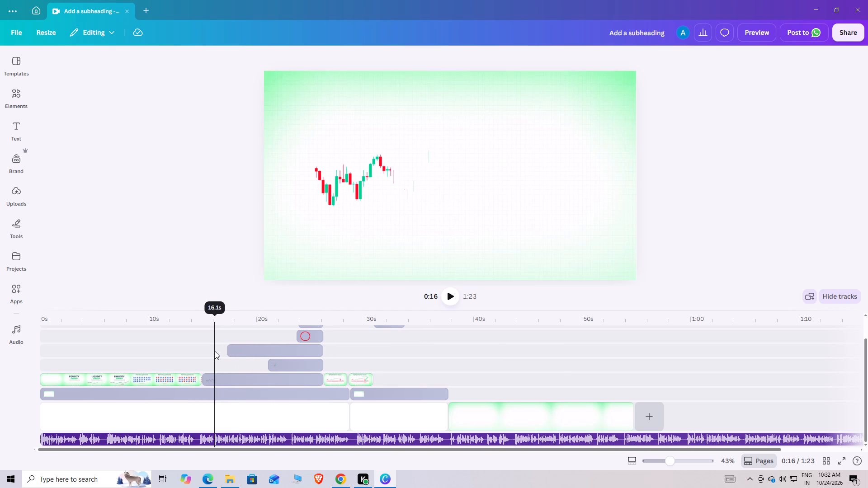
drag(215, 351, 173, 387)
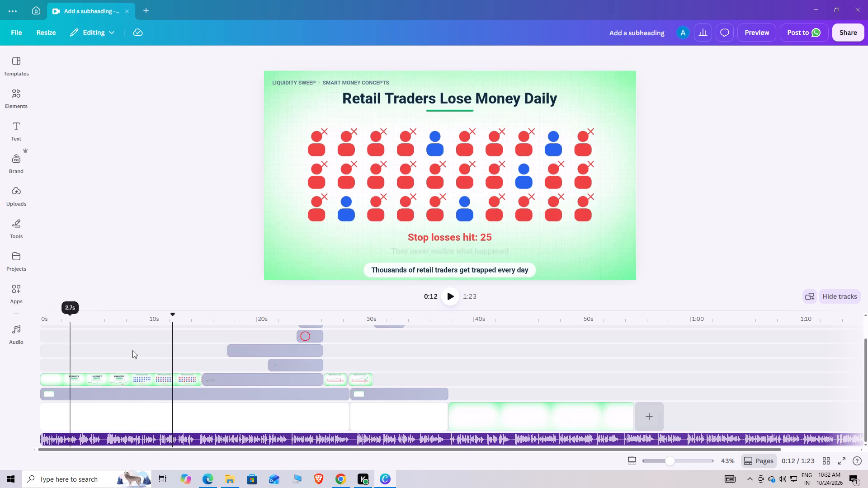
drag(176, 314, 262, 335)
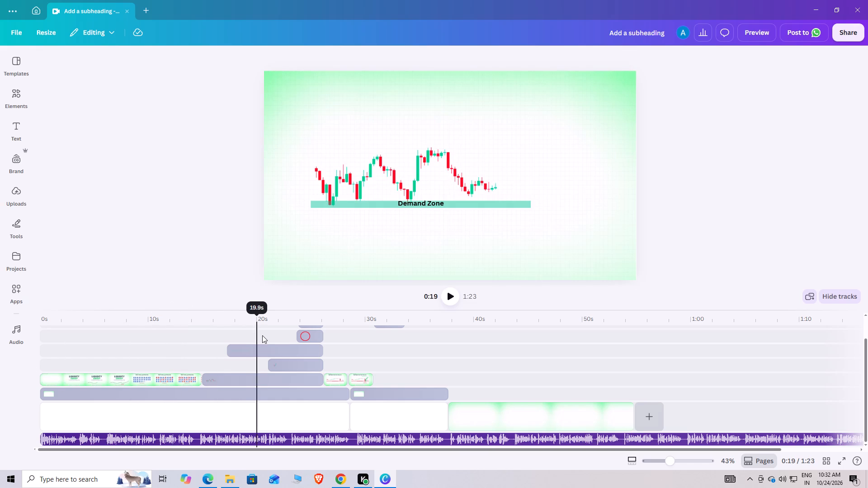
drag(262, 335, 282, 370)
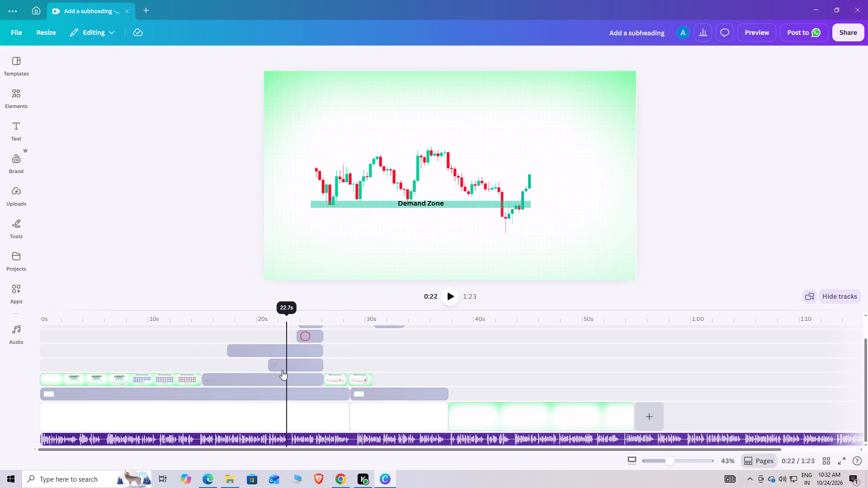
drag(282, 370, 578, 457)
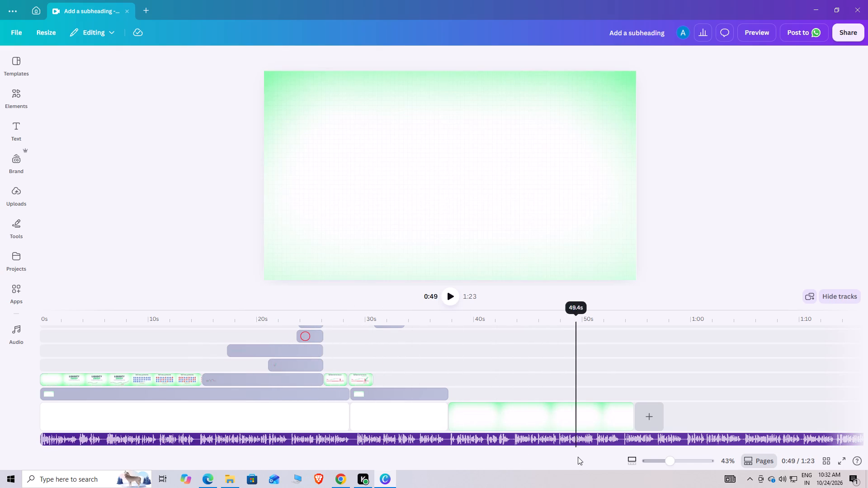
drag(578, 457, 376, 422)
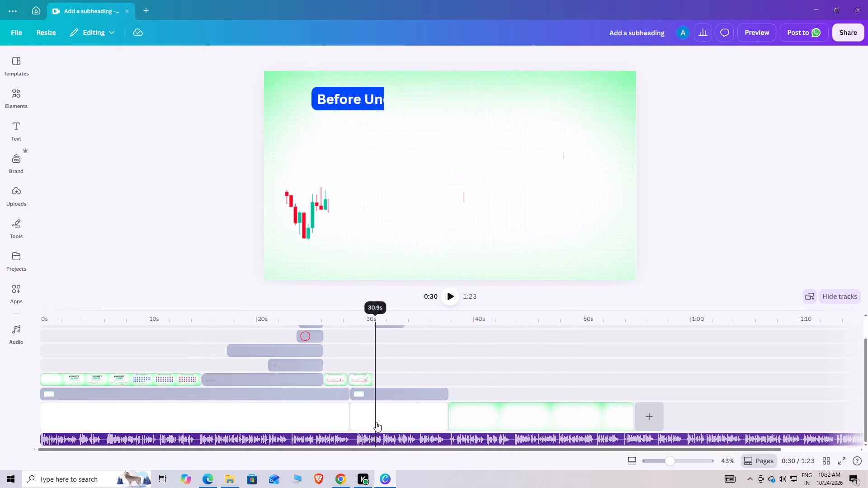
drag(376, 422, 375, 422)
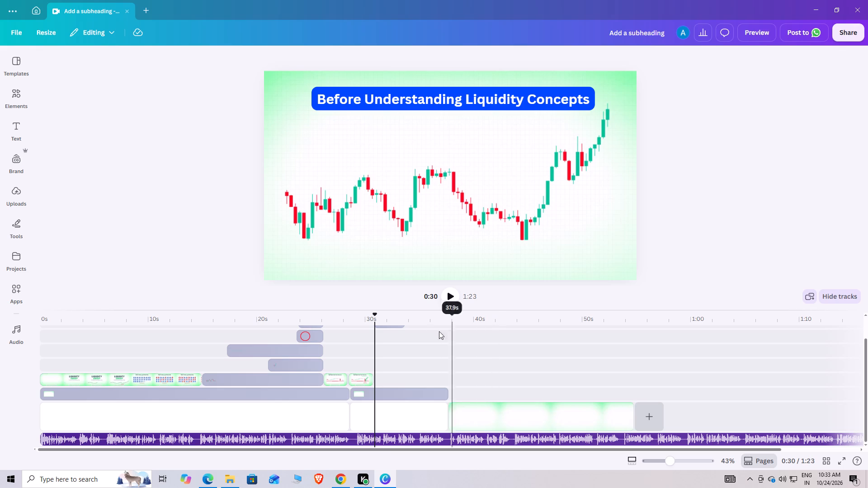
Examine the timeline tracks and preview between about 31 s and 45 s, from the Before Understanding Liquidity Concepts scene into the background-only section.
scroll(404, 332, up, 8)
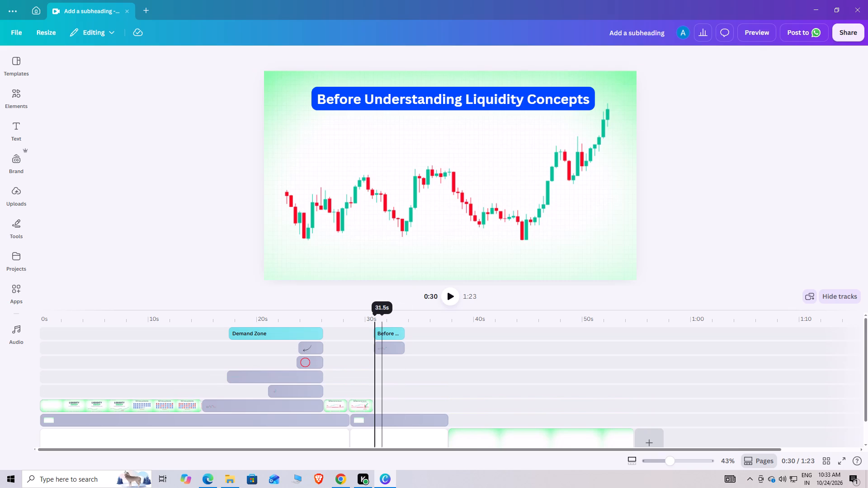
drag(373, 316, 334, 358)
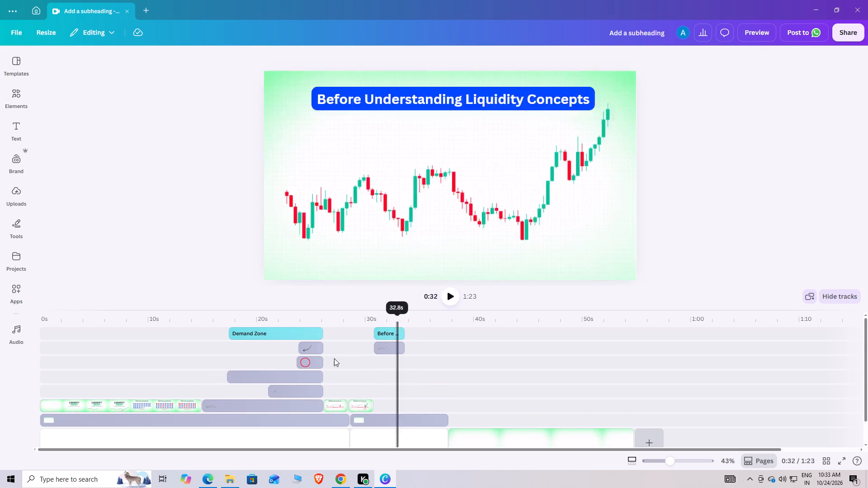
drag(334, 358, 421, 368)
scroll(478, 374, down, 7)
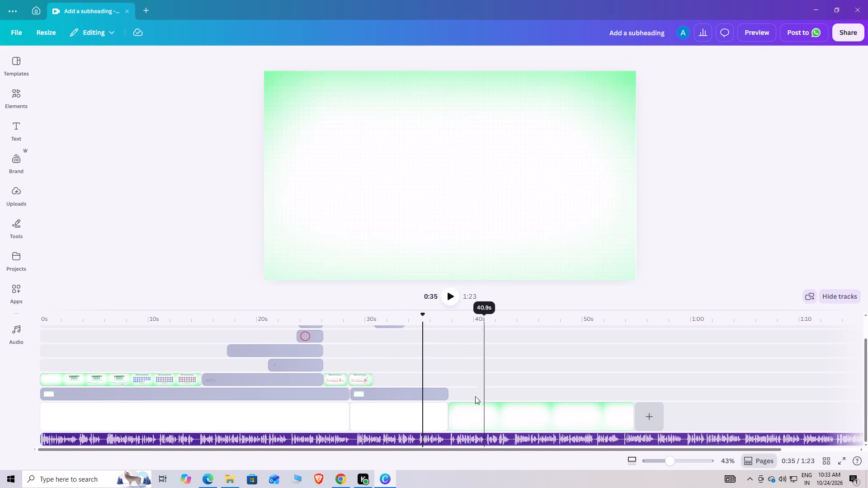
scroll(475, 396, down, 2)
scroll(372, 398, up, 3)
double_click(530, 362)
right_click(530, 362)
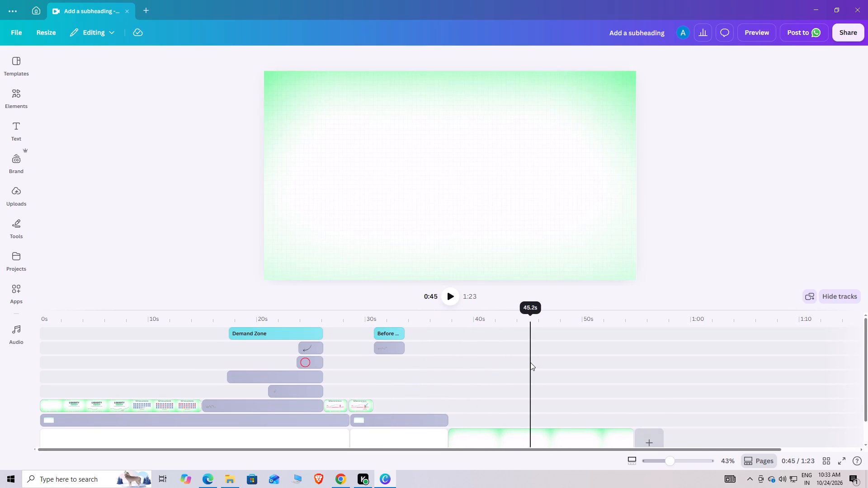
scroll(530, 362, up, 4)
scroll(530, 362, down, 18)
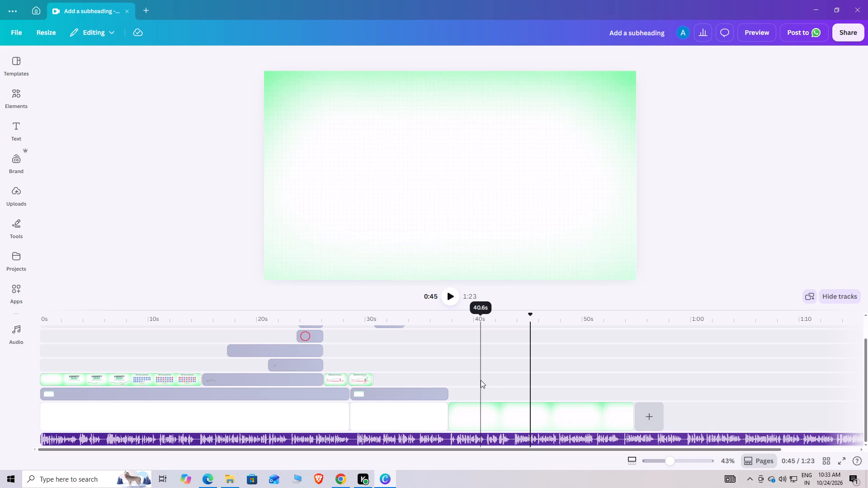
click(485, 349)
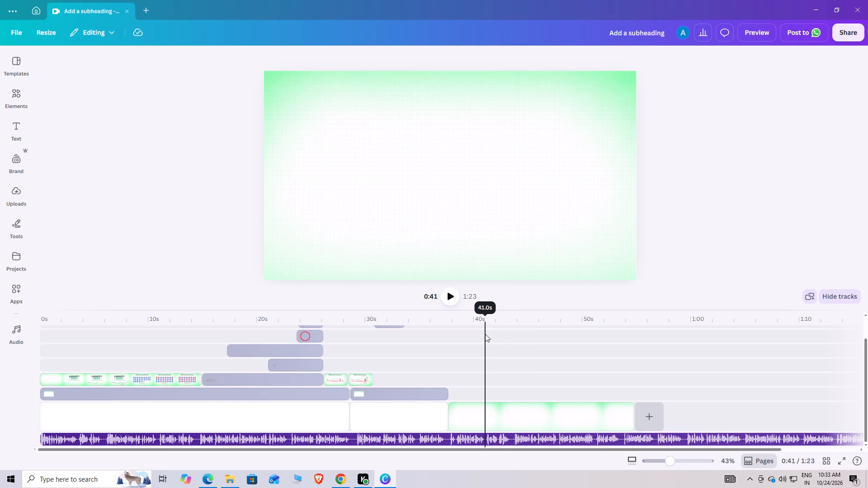
Scrub the video from about 5 s to 38 s and back to about 28 s, examining the transition around the In This Video scene.
drag(485, 317, 94, 358)
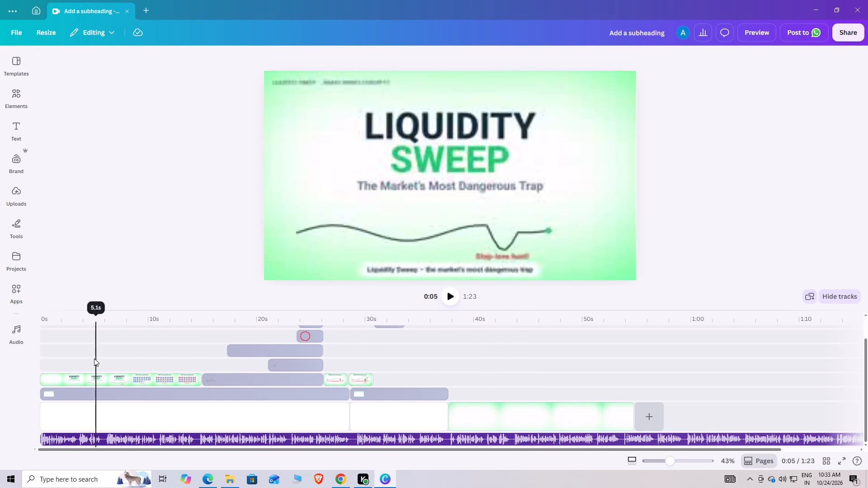
drag(94, 358, 262, 343)
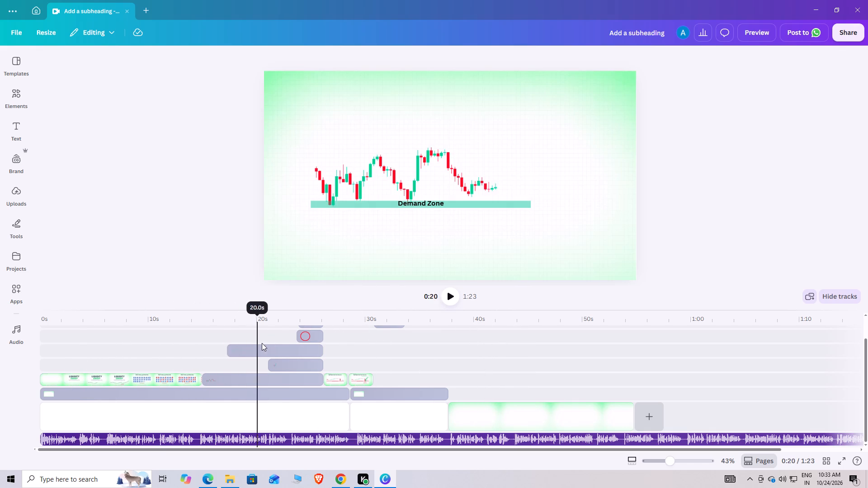
drag(262, 343, 355, 335)
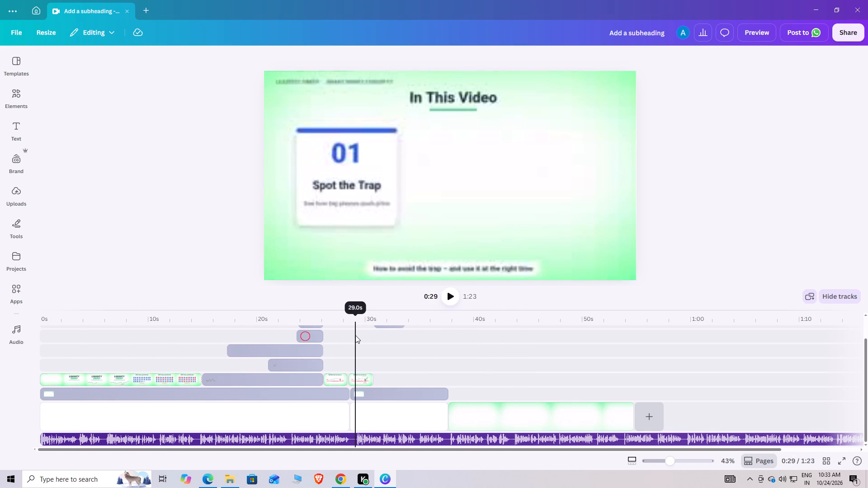
drag(355, 335, 462, 338)
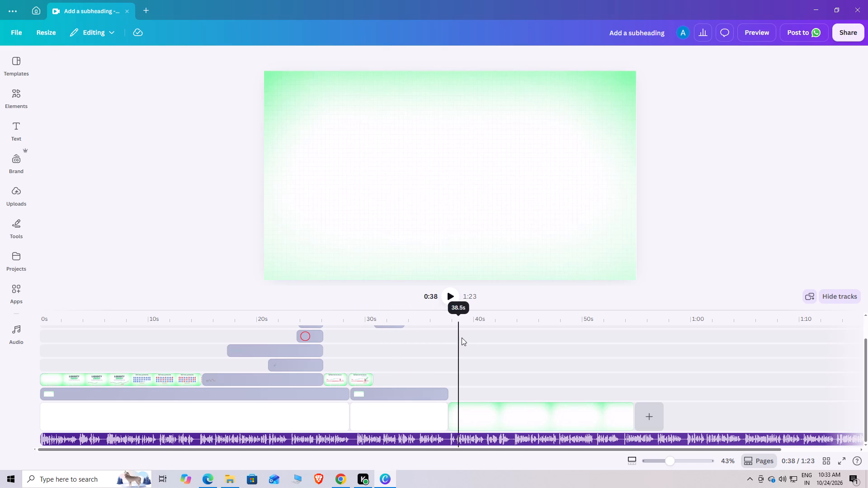
drag(462, 338, 425, 355)
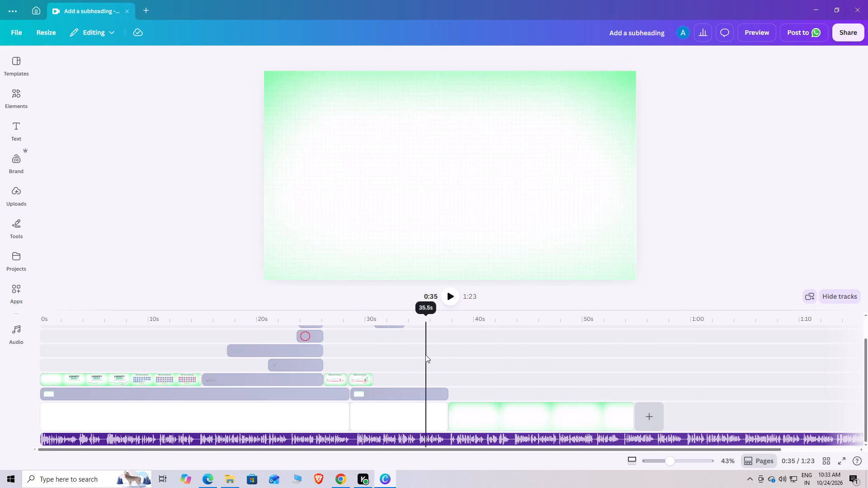
drag(425, 355, 368, 369)
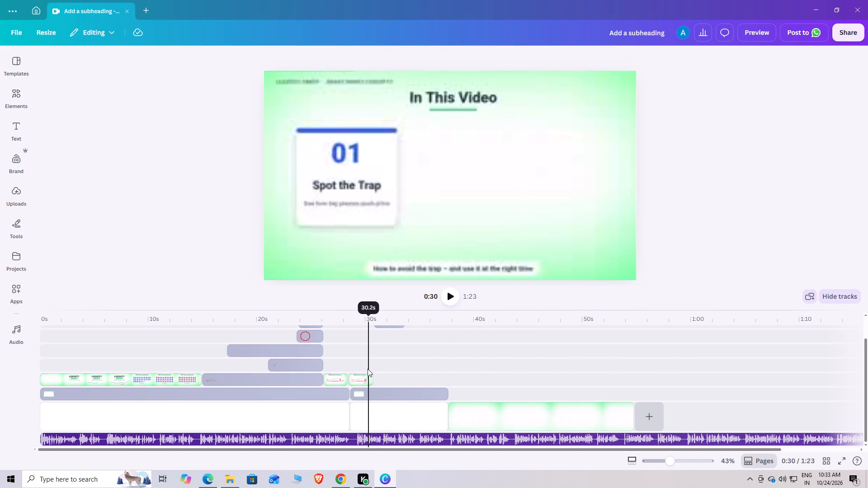
drag(368, 369, 352, 373)
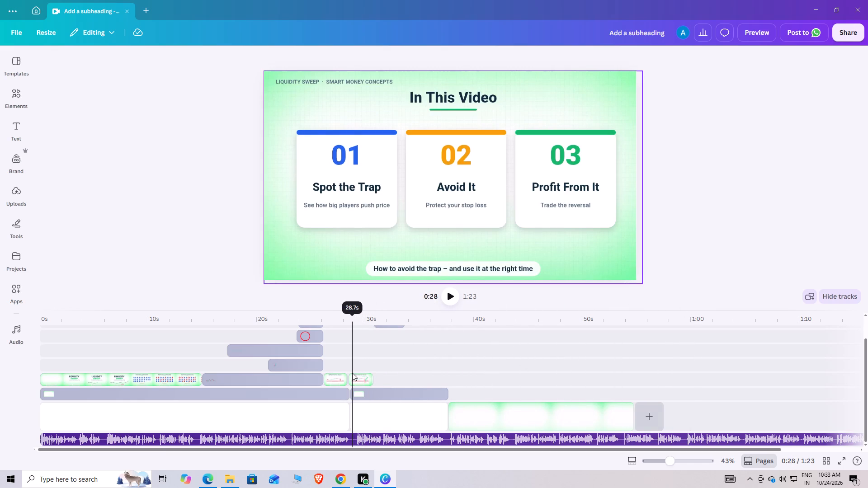
drag(352, 373, 385, 370)
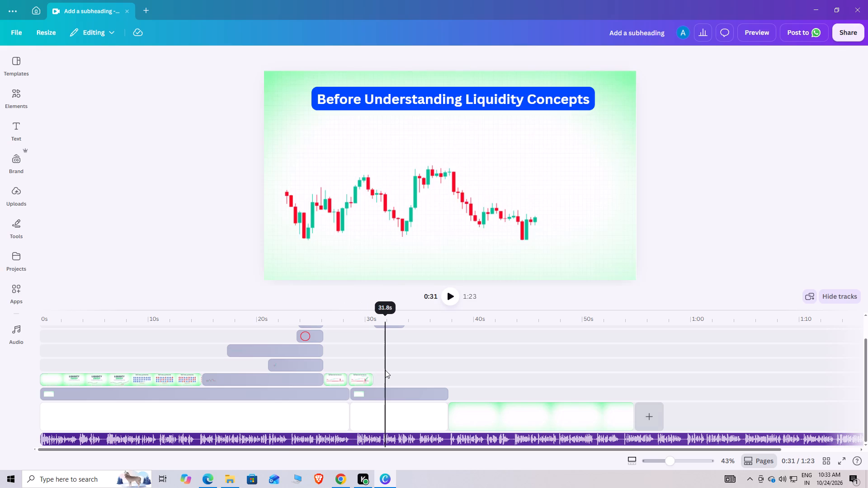
drag(385, 370, 385, 370)
drag(385, 370, 351, 370)
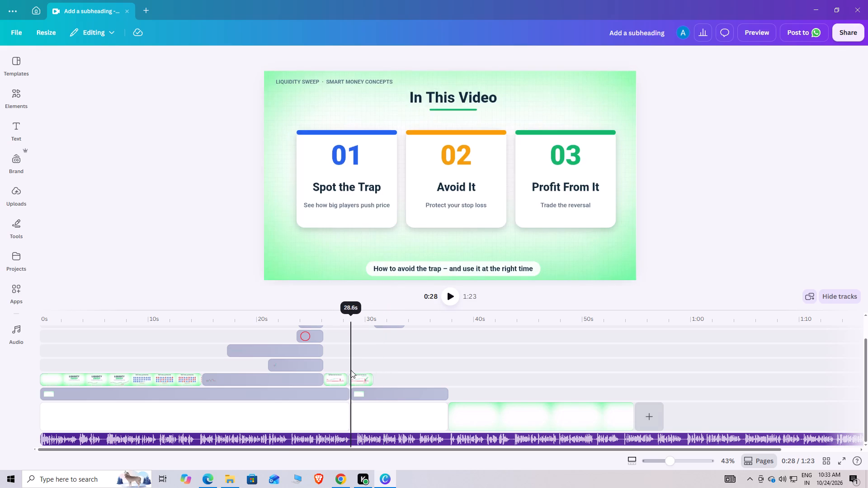
drag(351, 370, 341, 358)
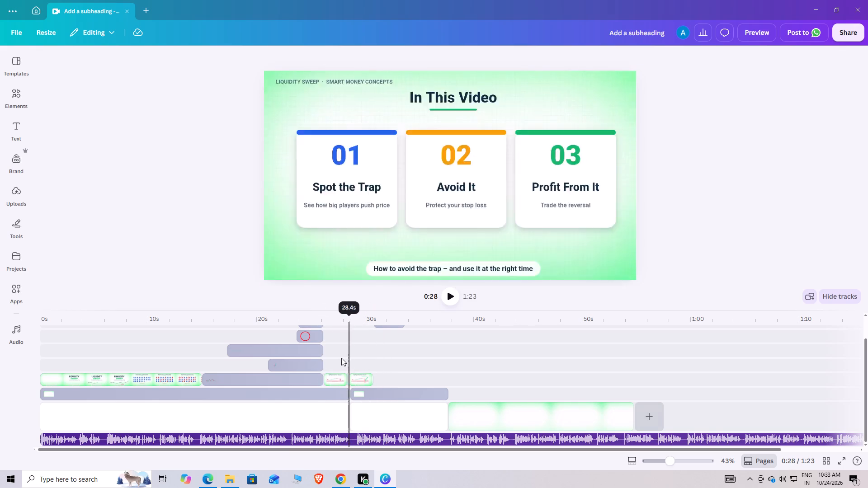
drag(341, 358, 350, 354)
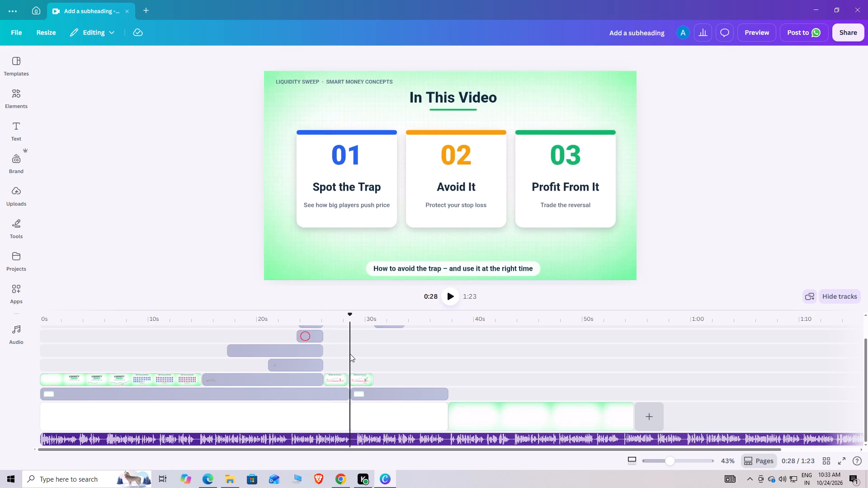
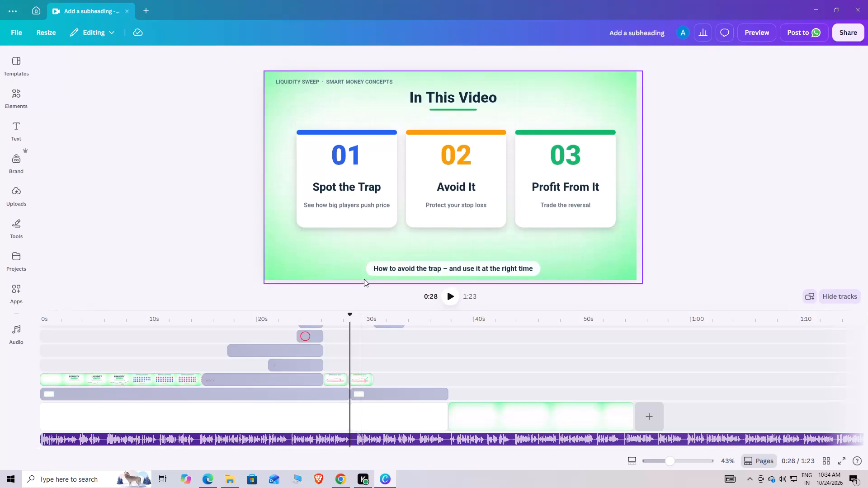
Enlarge the preview and play the video from about 2 s to 36 s, reviewing the scenes against the voice-over.
drag(350, 311, 432, 363)
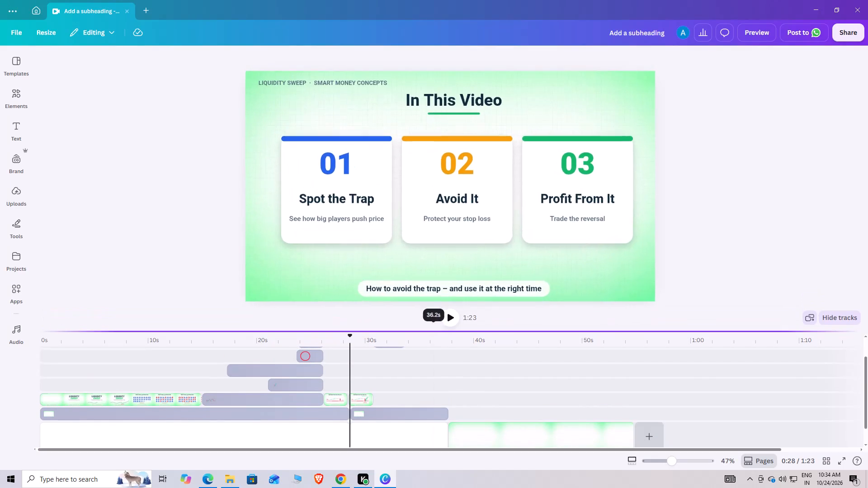
drag(432, 363, 439, 350)
click(451, 341)
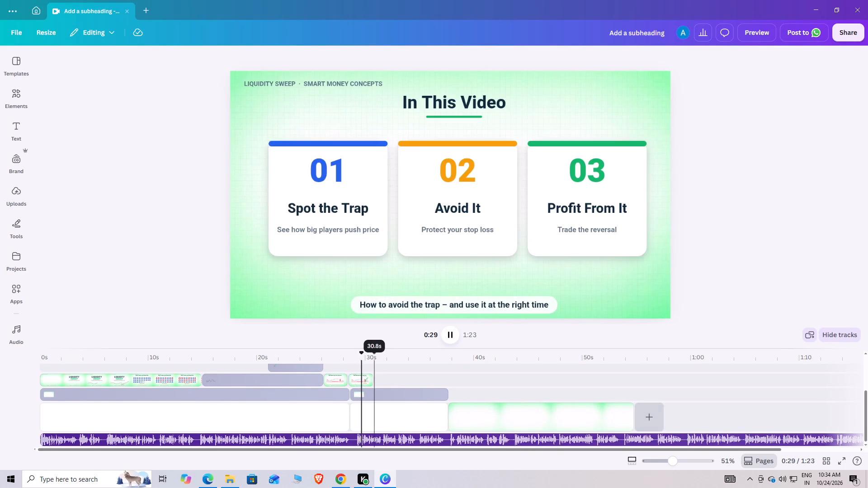
drag(369, 354, 66, 383)
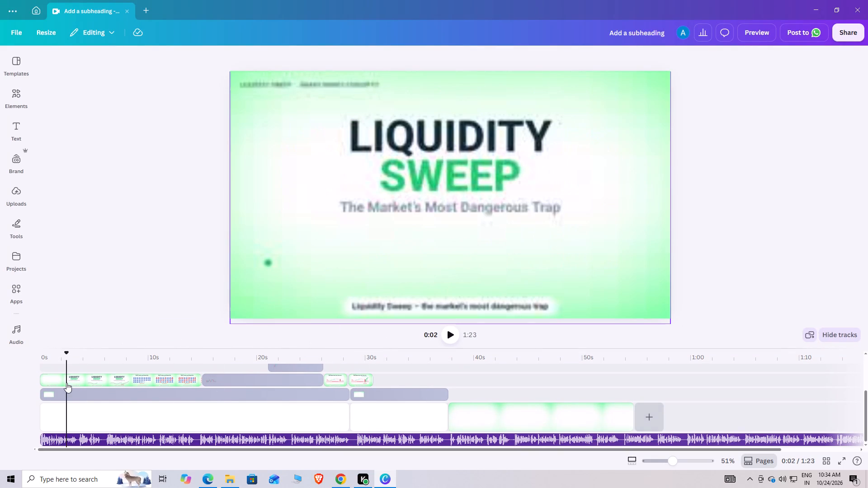
click(449, 339)
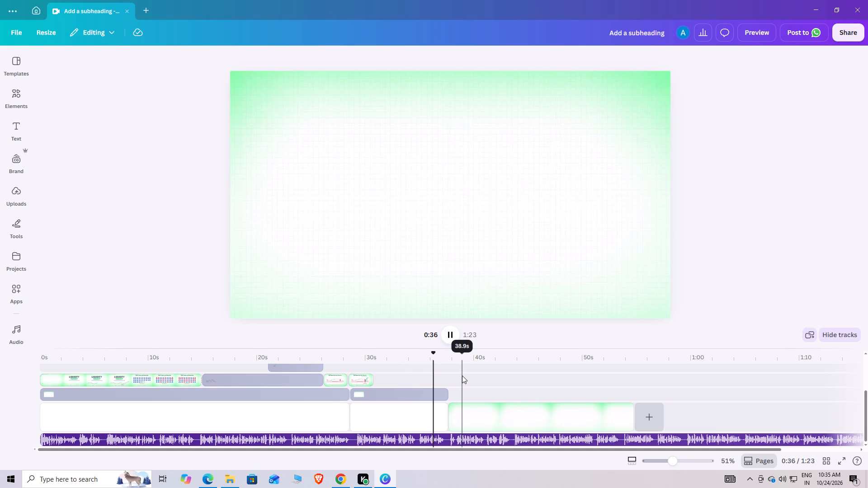
Scrub between about 16 s and 36 s, examining the Demand Zone, Big Players Hunt Your Stop Loss and In This Video scenes.
drag(457, 355, 414, 369)
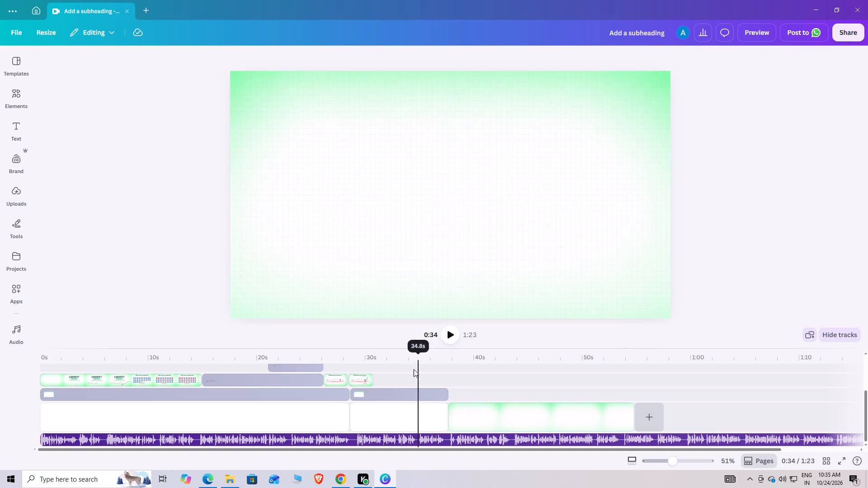
drag(414, 369, 326, 375)
scroll(359, 385, up, 19)
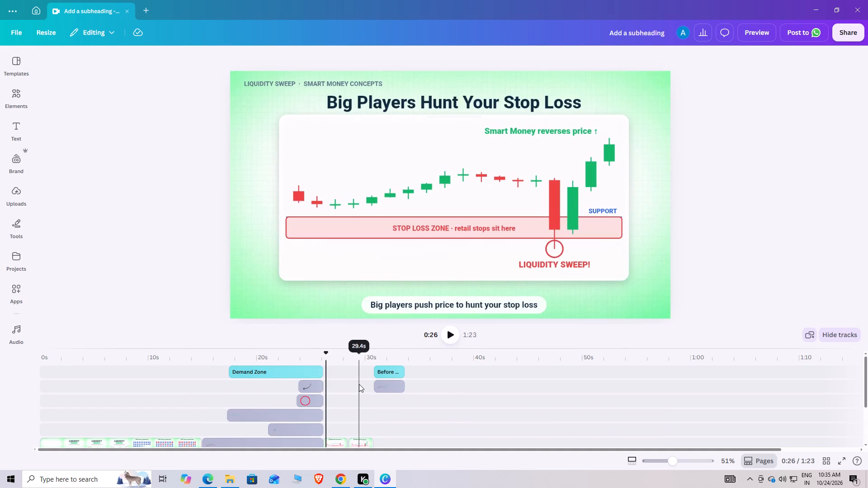
drag(328, 358, 222, 355)
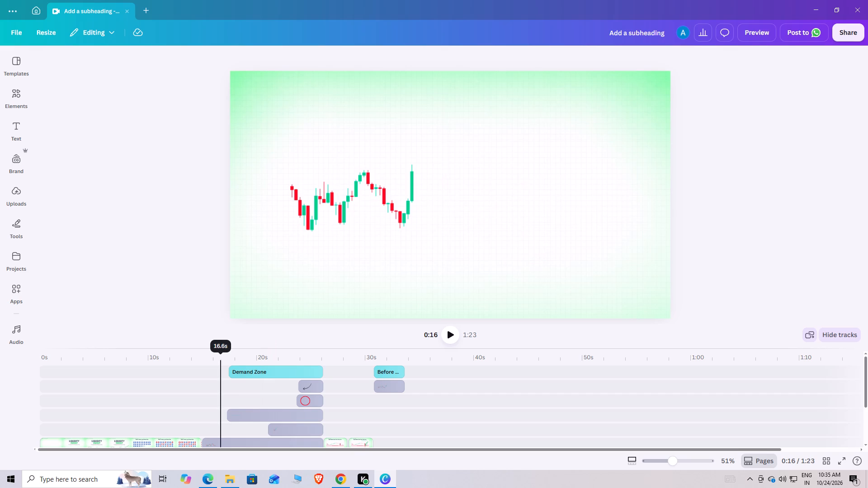
drag(222, 355, 238, 353)
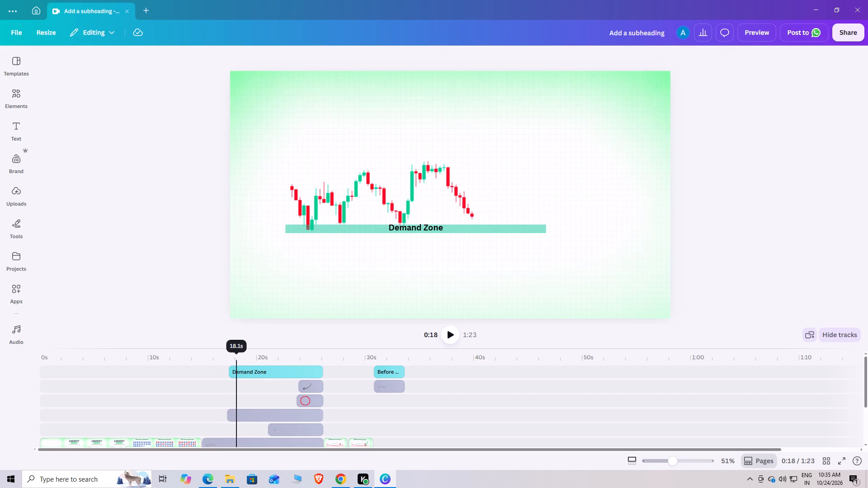
drag(238, 353, 286, 356)
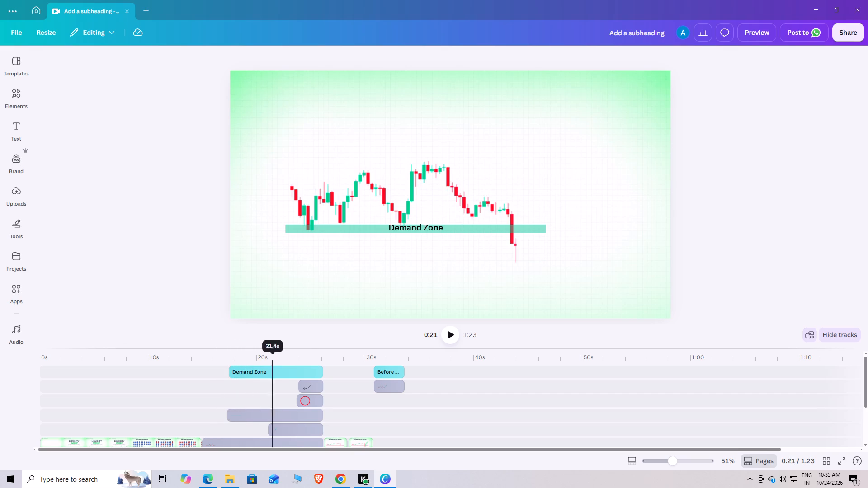
drag(286, 356, 439, 372)
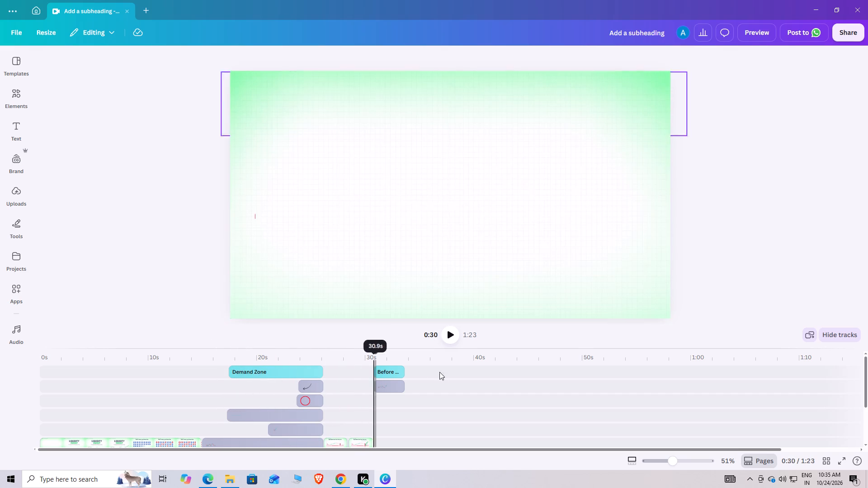
drag(439, 372, 368, 369)
click(578, 242)
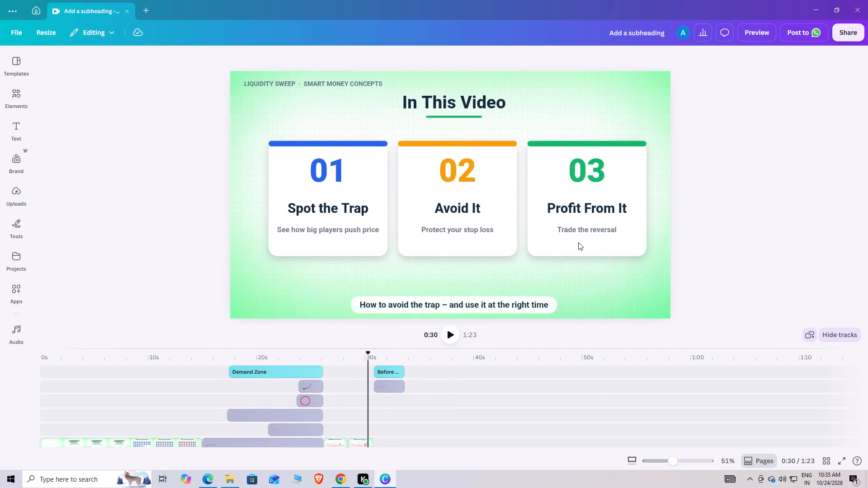
click(722, 262)
Scrub between about 25 s and 57 s, examining the Before Understanding Liquidity Concepts scene and where the green background clip ends.
drag(368, 352, 373, 355)
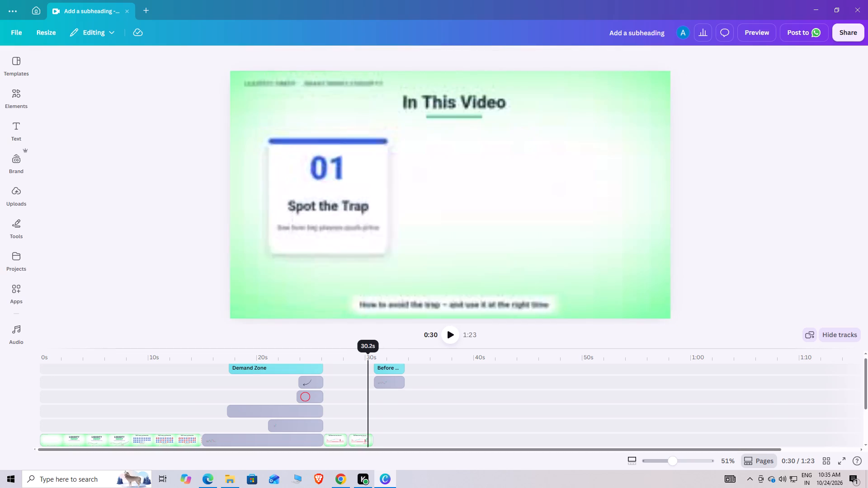
drag(373, 355, 431, 387)
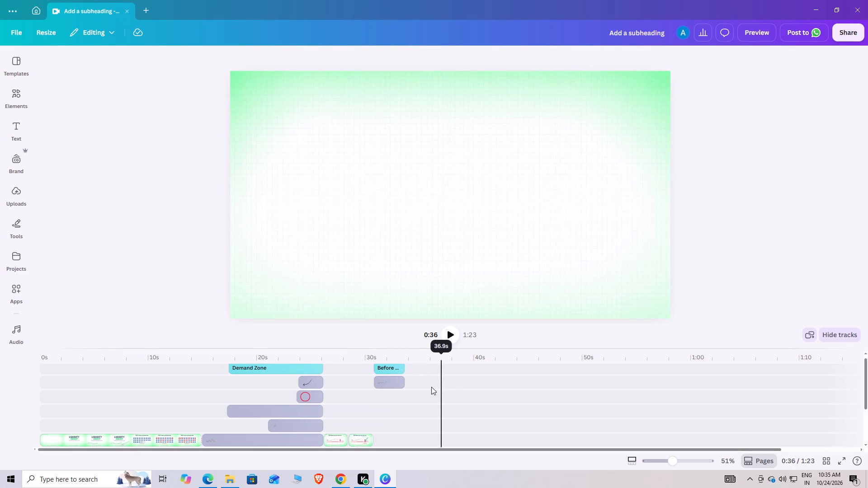
drag(431, 387, 337, 406)
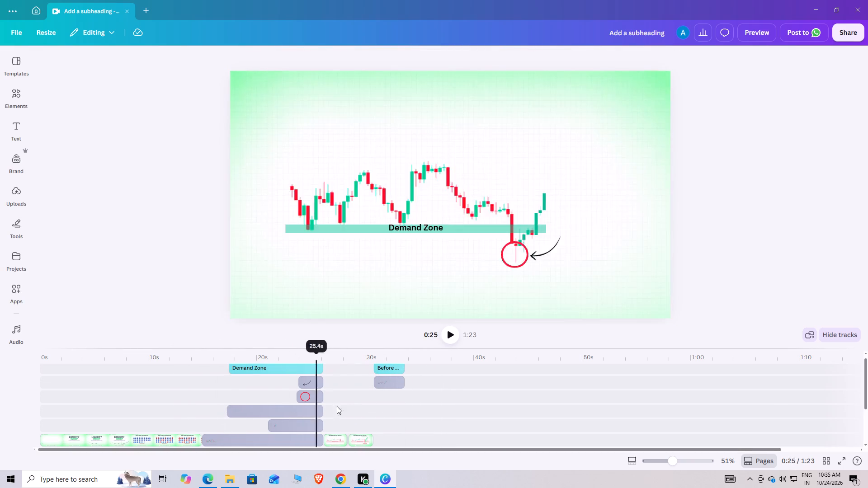
drag(337, 406, 344, 411)
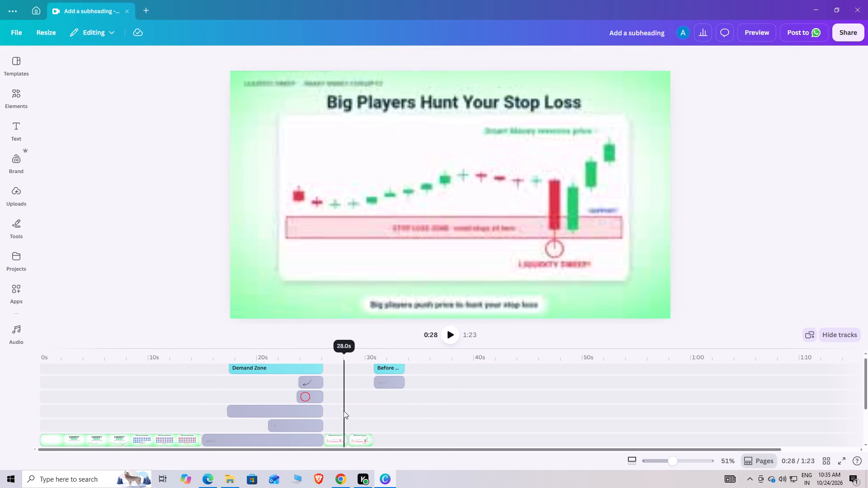
drag(344, 411, 388, 413)
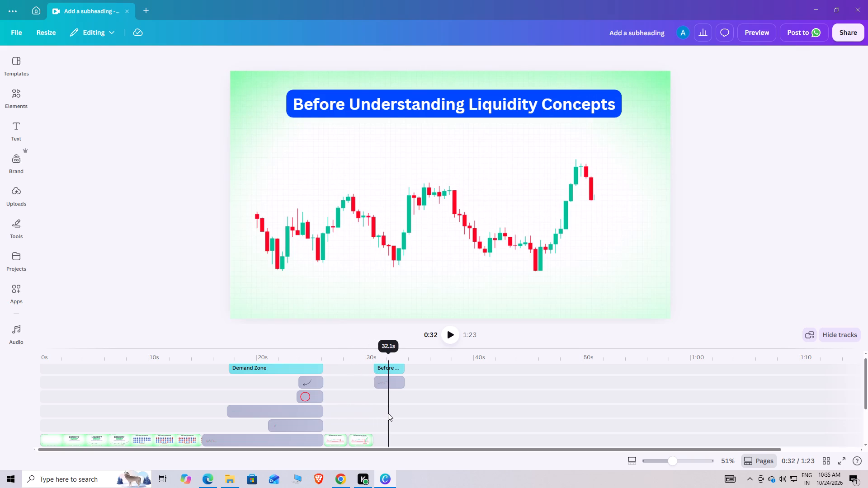
drag(388, 413, 502, 442)
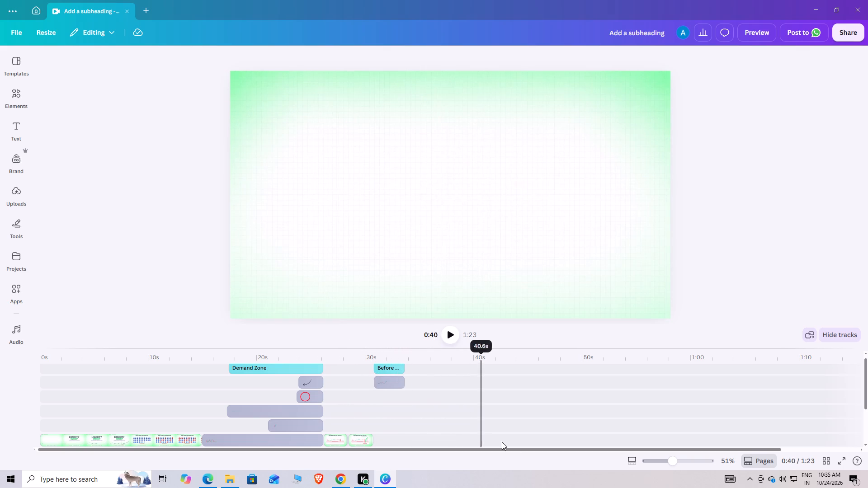
drag(502, 442, 297, 393)
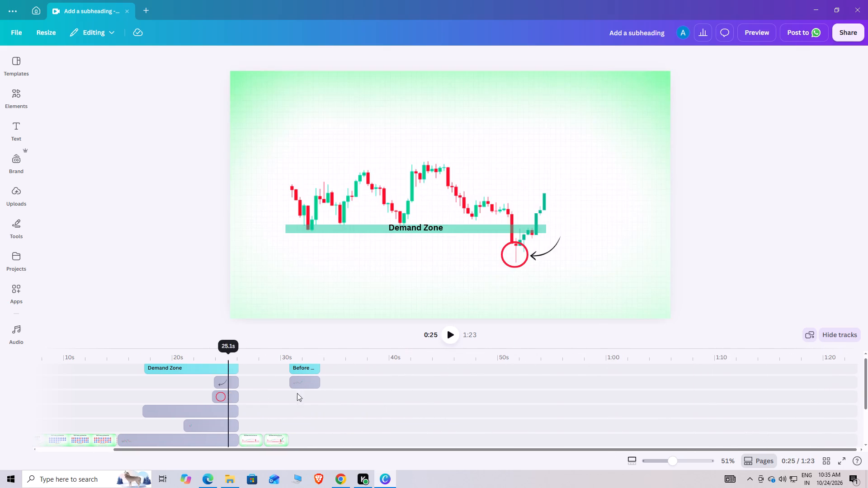
drag(297, 393, 557, 423)
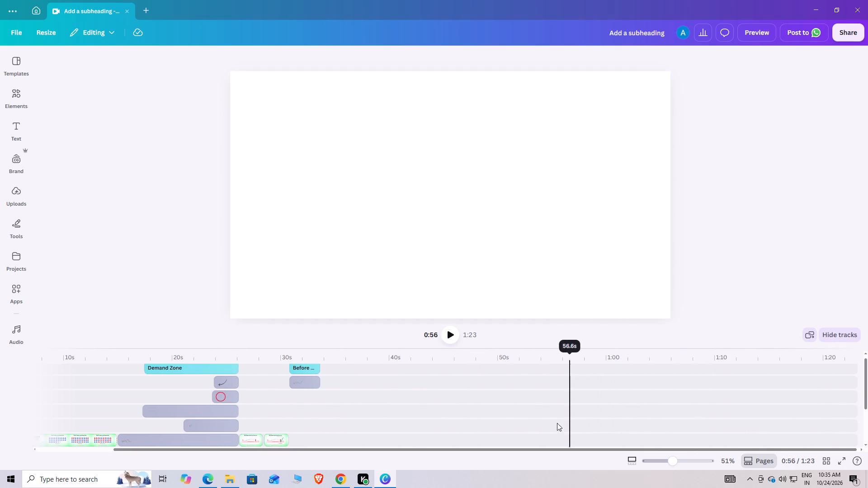
drag(557, 423, 474, 420)
Extend the final green background clip to 45.7 s so it ends with the audio track.
scroll(509, 398, up, 3)
click(541, 215)
click(542, 216)
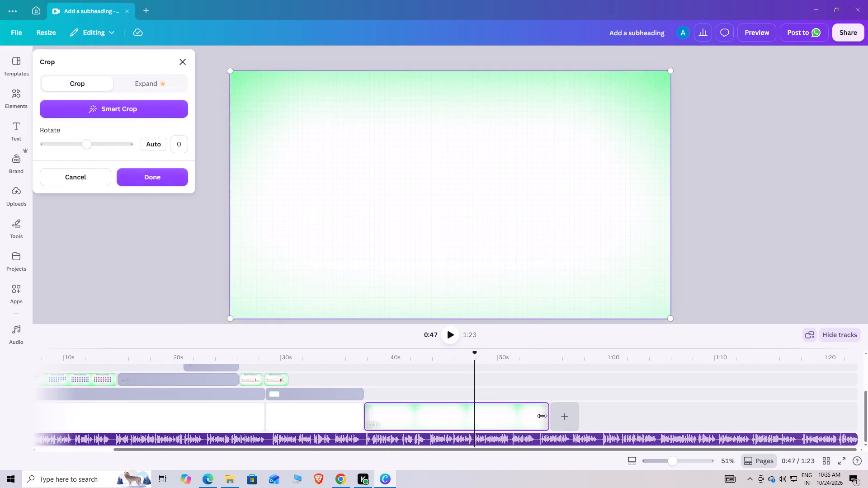
drag(544, 421, 854, 431)
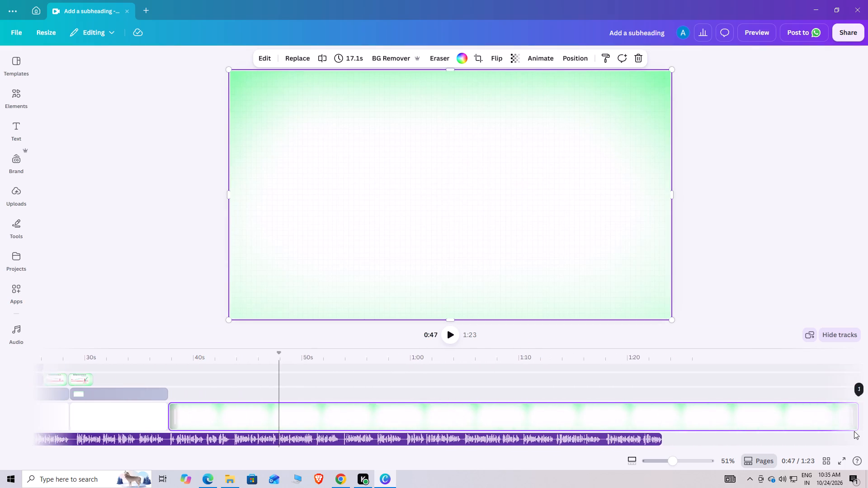
drag(824, 415, 685, 424)
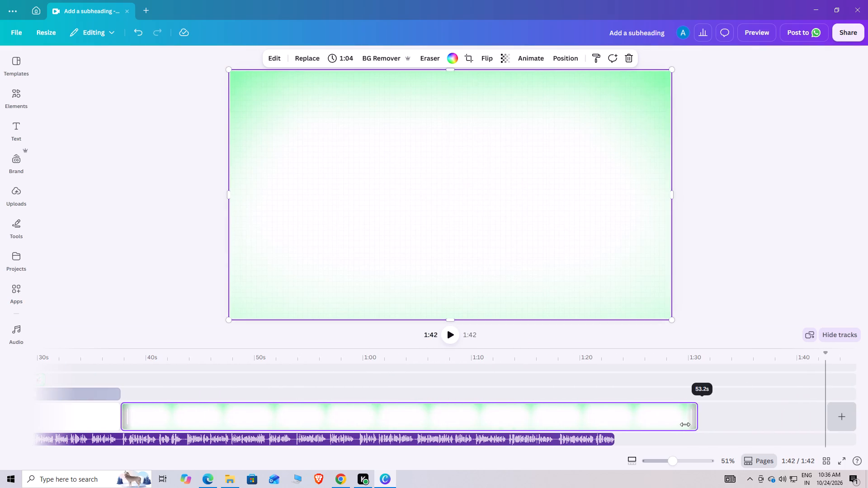
drag(685, 424, 604, 435)
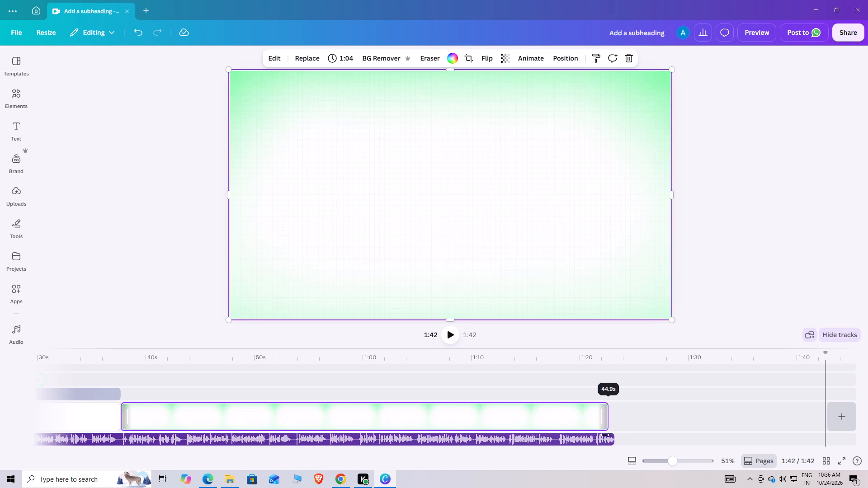
drag(604, 435, 613, 441)
click(557, 424)
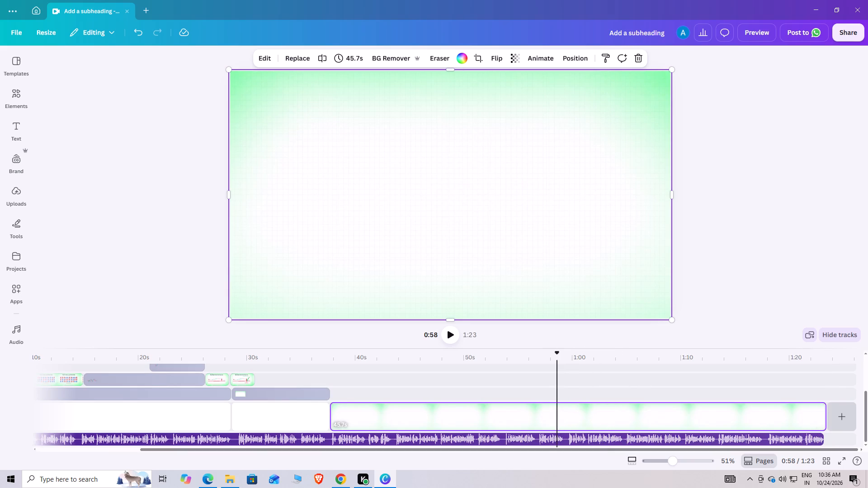
Scrub back to about 29 s to view the In This Video scene.
drag(555, 355, 246, 371)
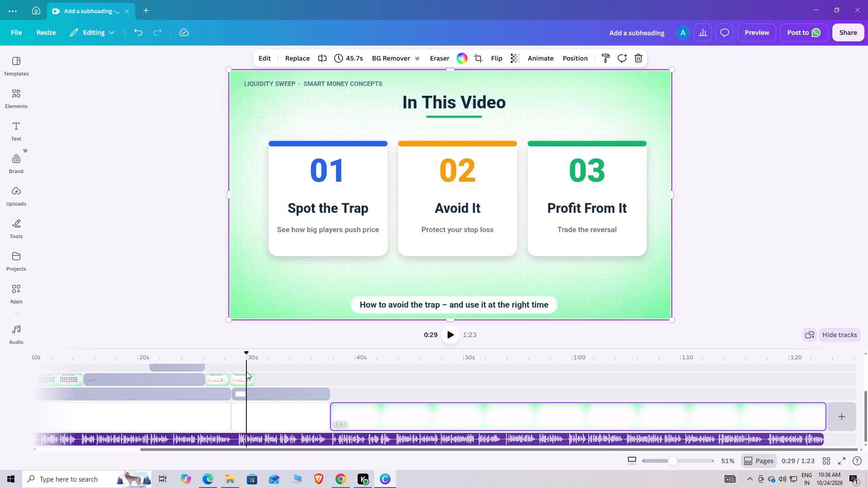
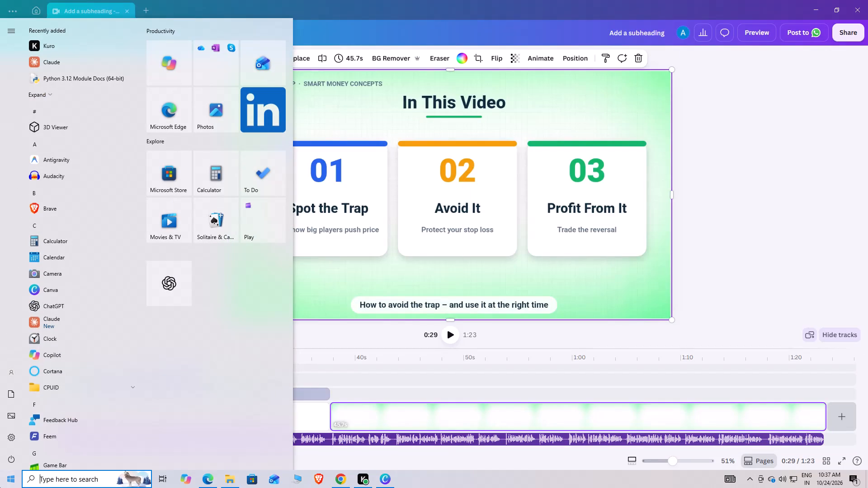
Open Feem and download liquidity-sweep-part1-explainer.mp4, liquidity-sweep-explainer-3.mp4 and liquidity-sweep-explainer-2.mp4 from the connected Android device's chat.
text(fee)
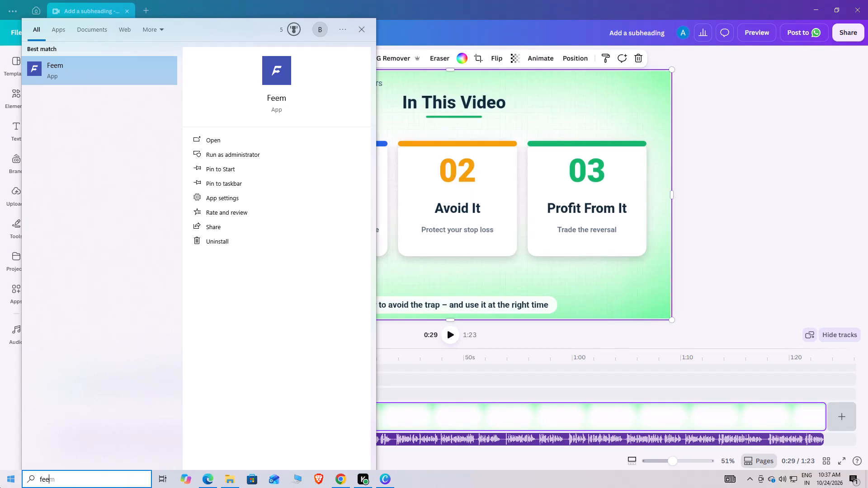
click(107, 73)
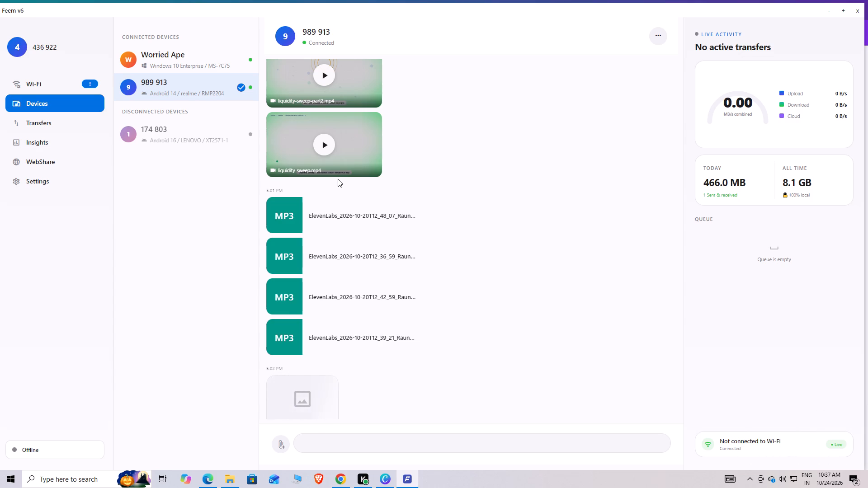
scroll(419, 230, down, 6)
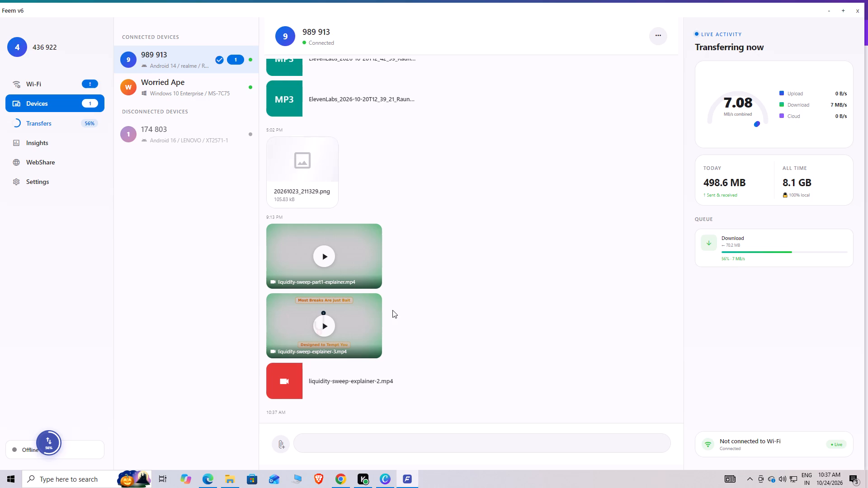
click(372, 266)
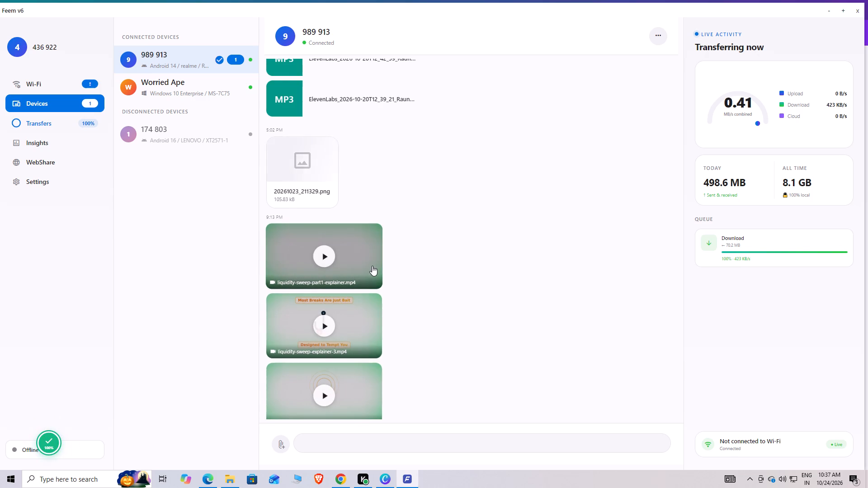
click(404, 191)
click(308, 358)
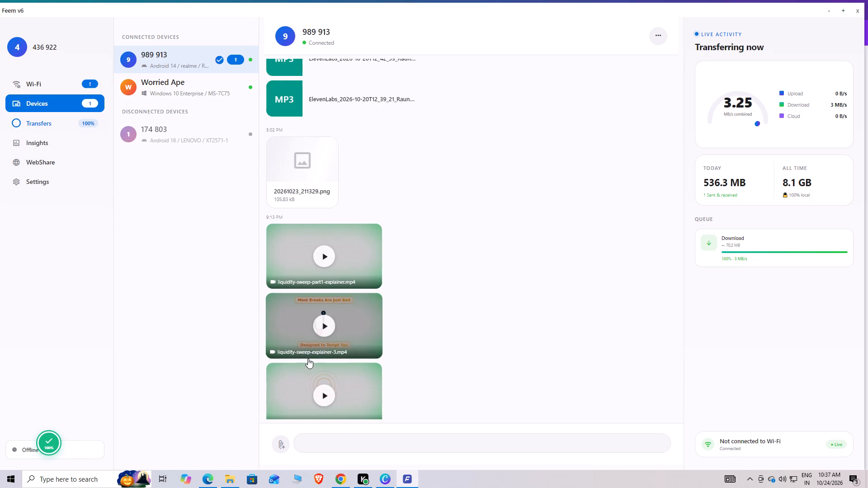
click(328, 283)
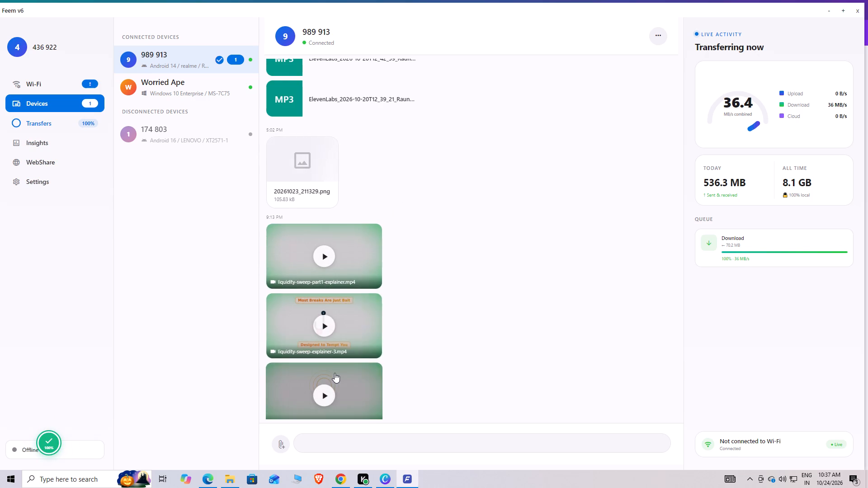
click(335, 373)
click(373, 294)
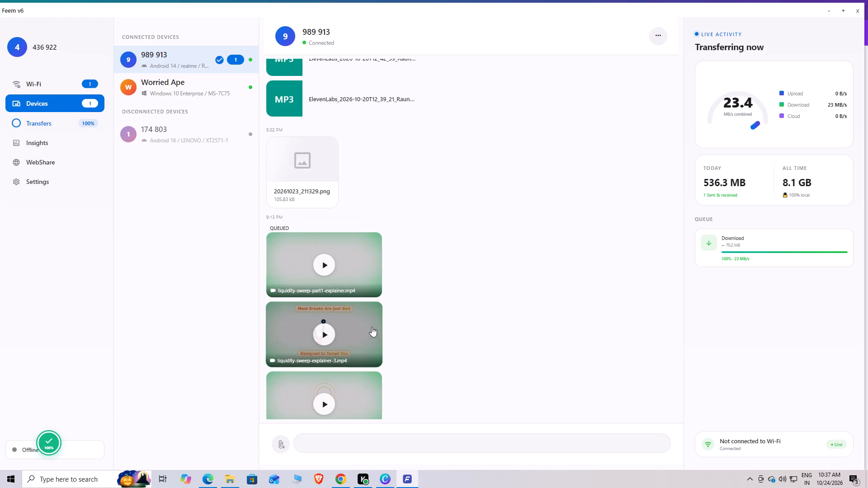
Switch to Canva and move the playhead back to the start of the timeline.
click(392, 479)
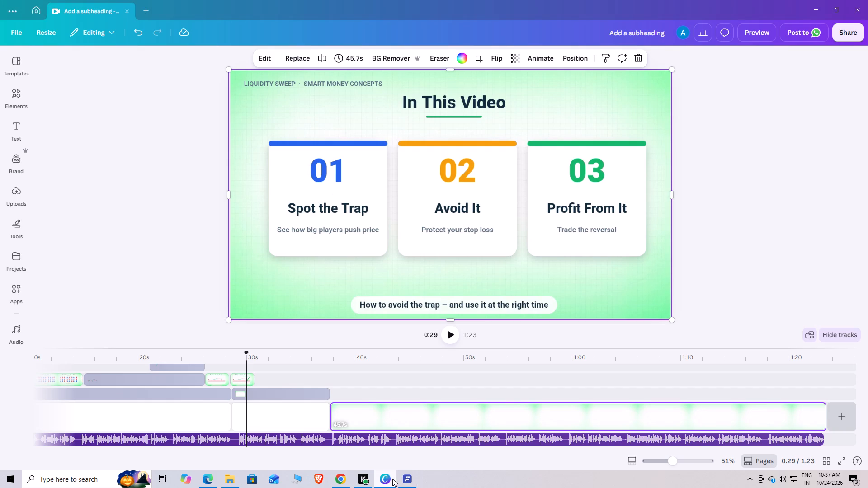
drag(247, 352, 177, 360)
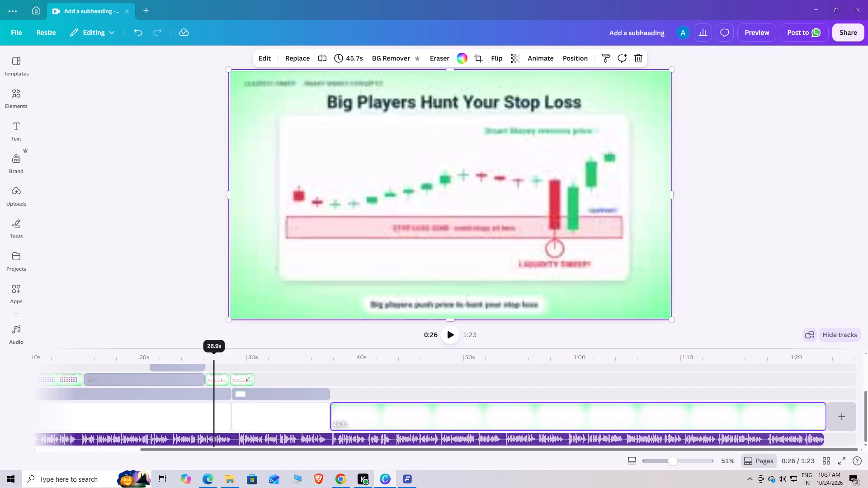
drag(177, 360, 0, 378)
Try to upload the liquidity-sweep-part1-explainer video from the basetrader folder to the design's uploads.
click(19, 197)
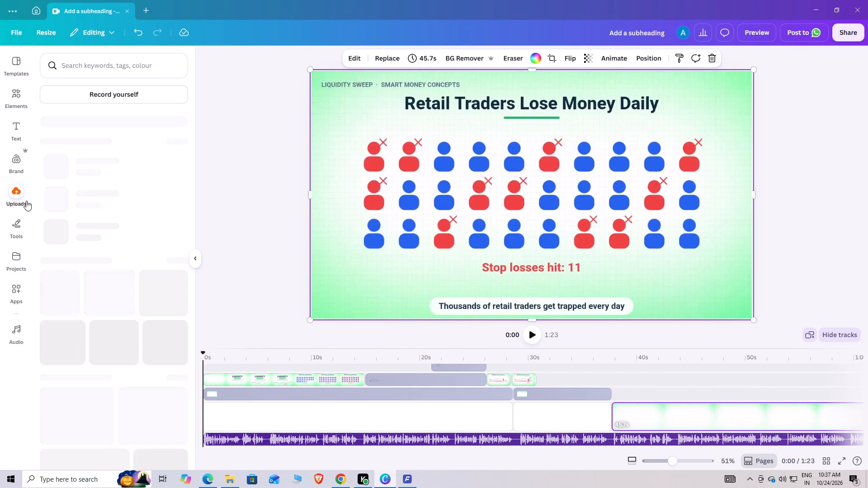
click(124, 87)
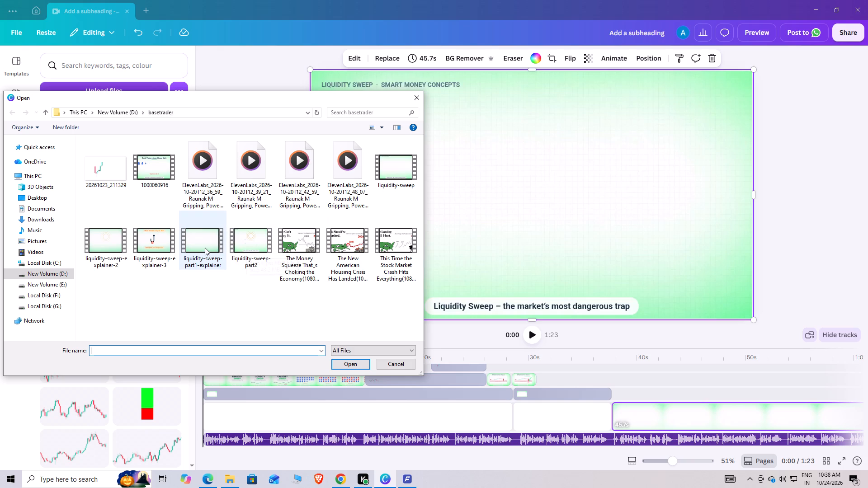
drag(205, 248, 102, 385)
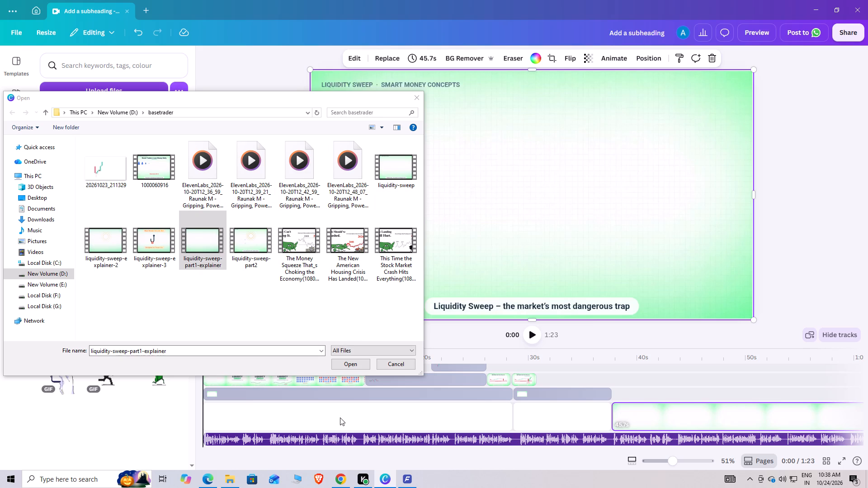
Switch to Feem and open liquidity-sweep-part1-explainer.mp4 in the video player to preview it, closing the player when done.
click(417, 480)
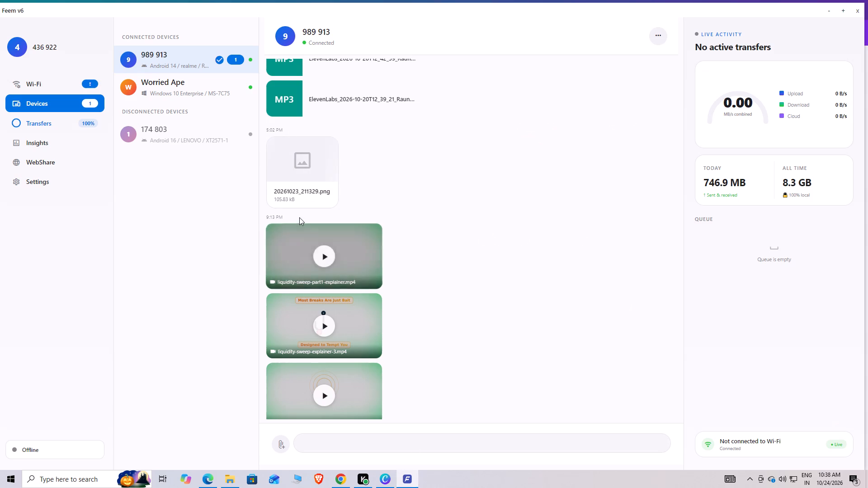
click(304, 228)
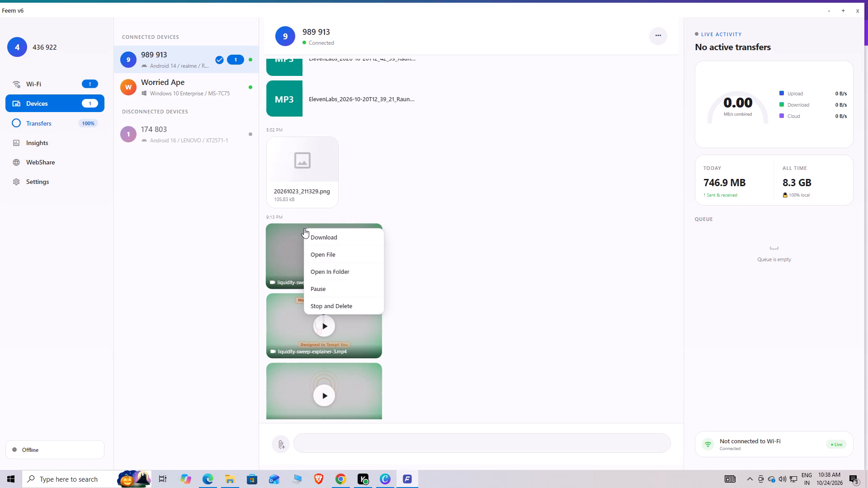
click(317, 251)
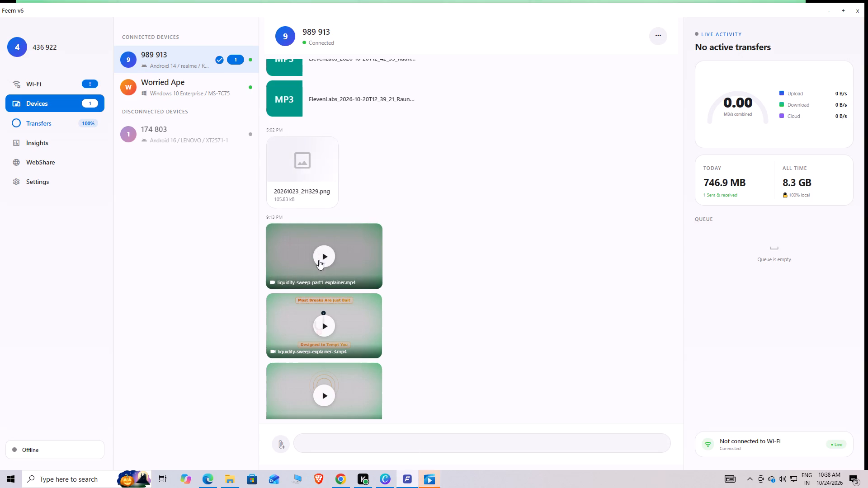
right_click(340, 258)
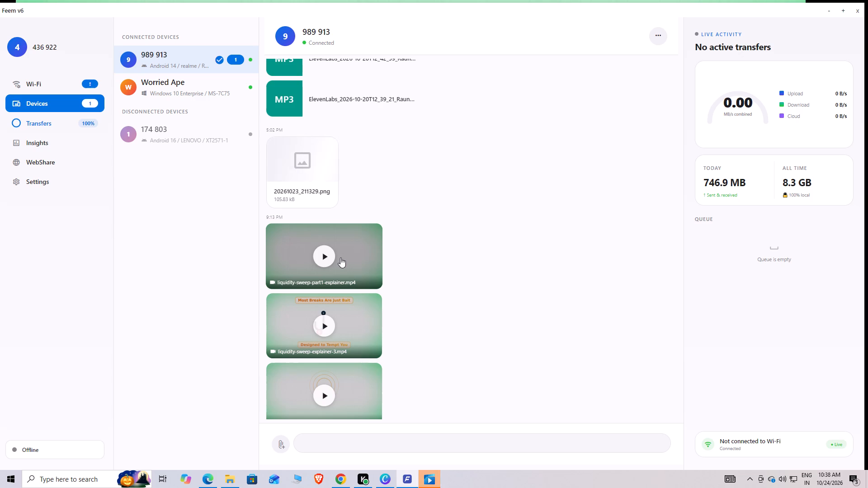
click(427, 477)
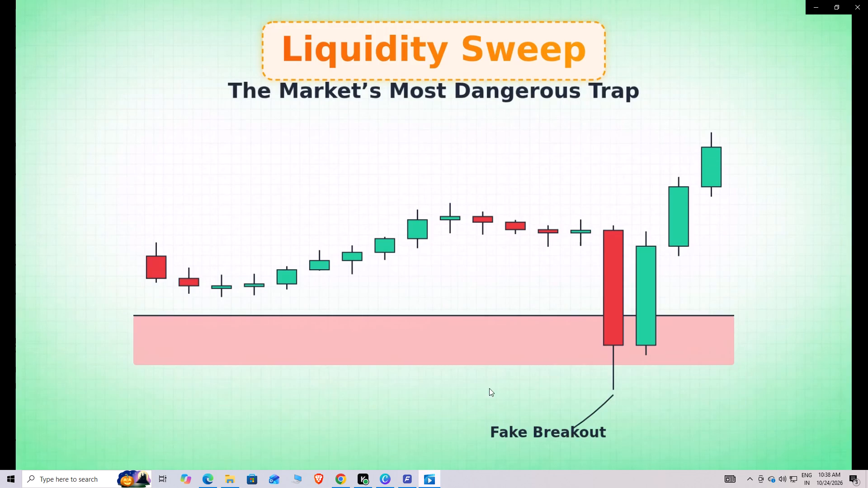
click(821, 5)
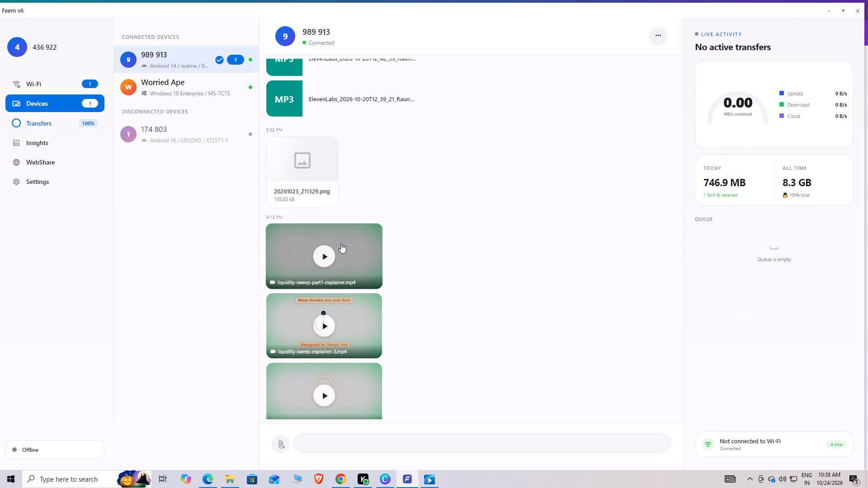
right_click(341, 243)
click(340, 247)
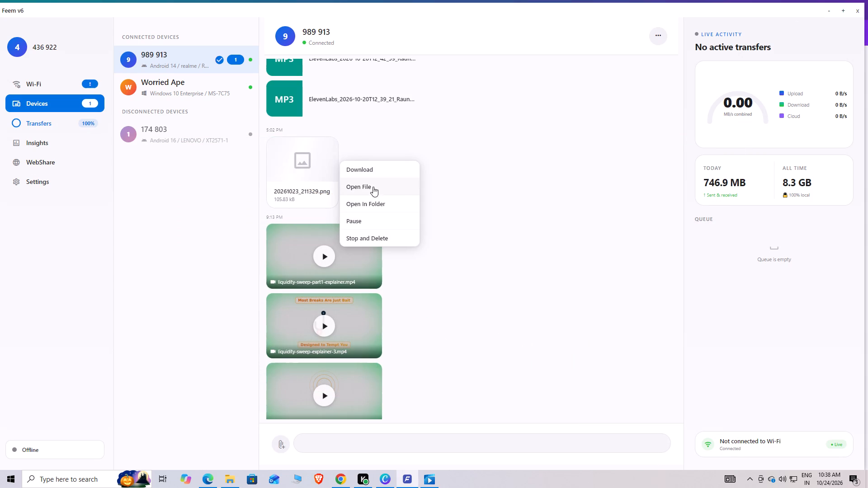
click(368, 185)
right_click(349, 245)
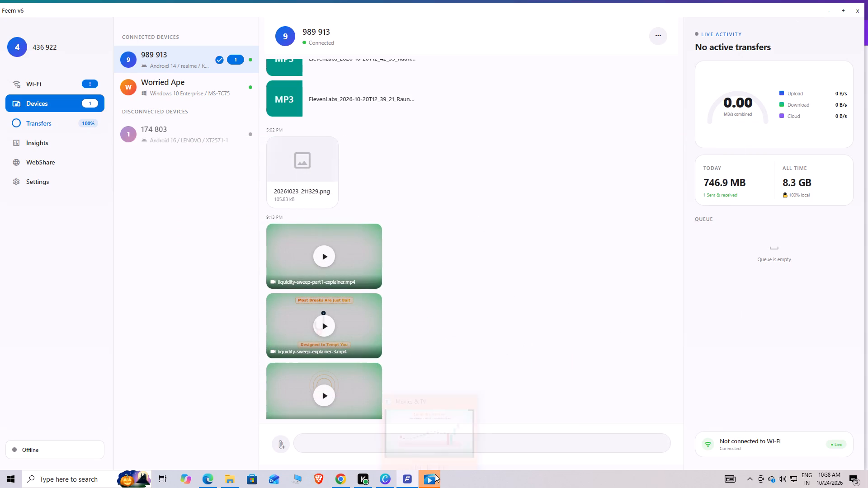
click(472, 390)
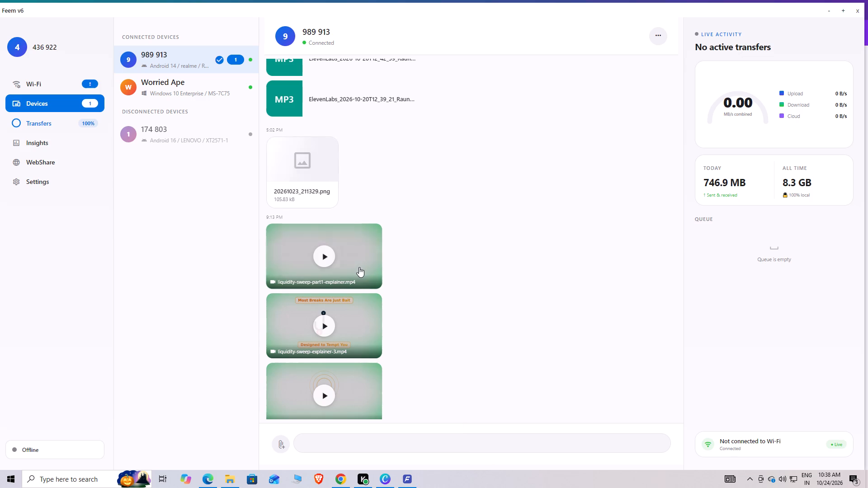
Open the folder that contains the downloaded liquidity-sweep-part1-explainer.mp4.
right_click(357, 265)
click(357, 264)
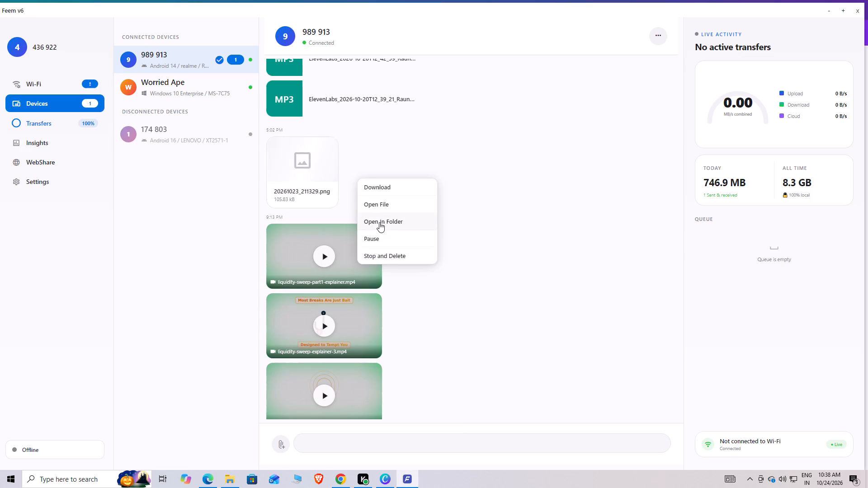
click(379, 222)
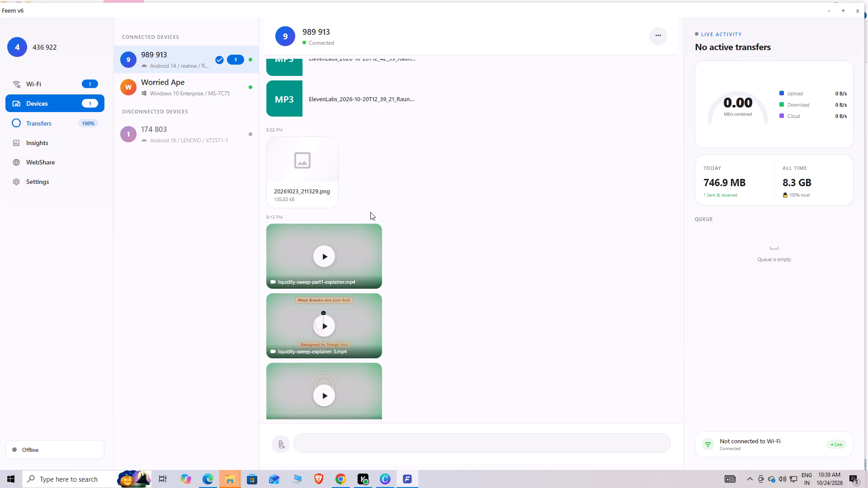
Download the liquidity-sweep part1-explainer, explainer-3 and explainer-2 videos again from the device's chat.
click(322, 273)
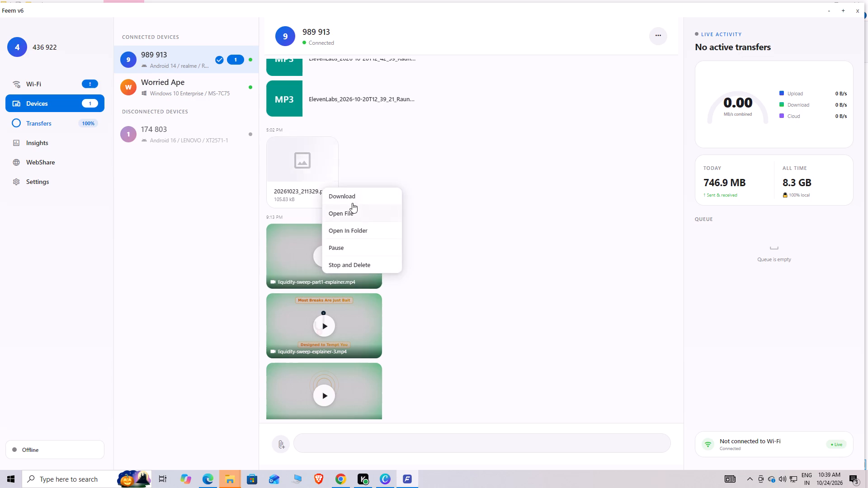
click(353, 197)
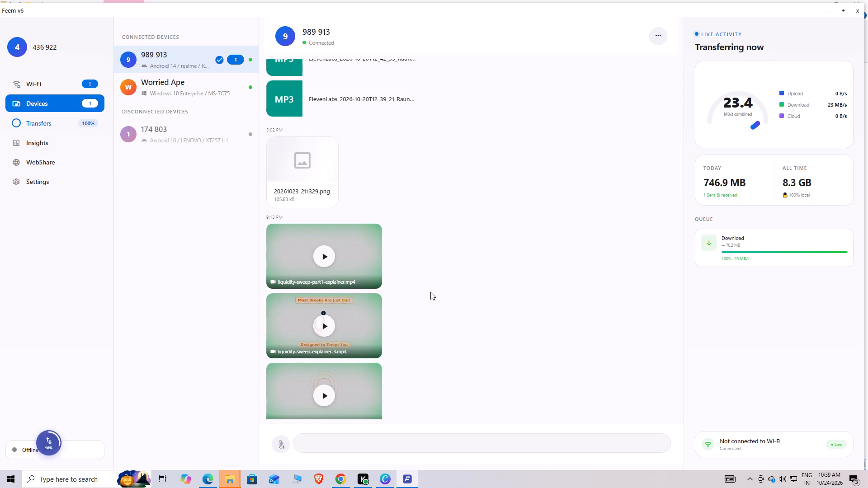
click(343, 305)
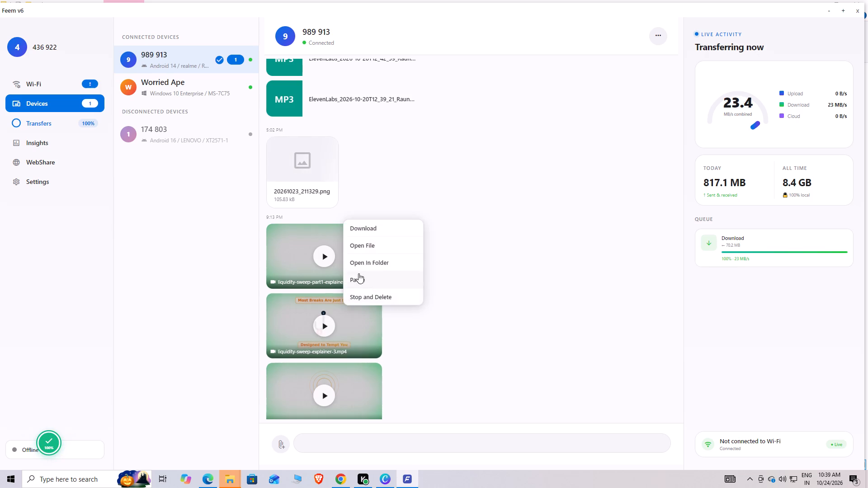
click(370, 226)
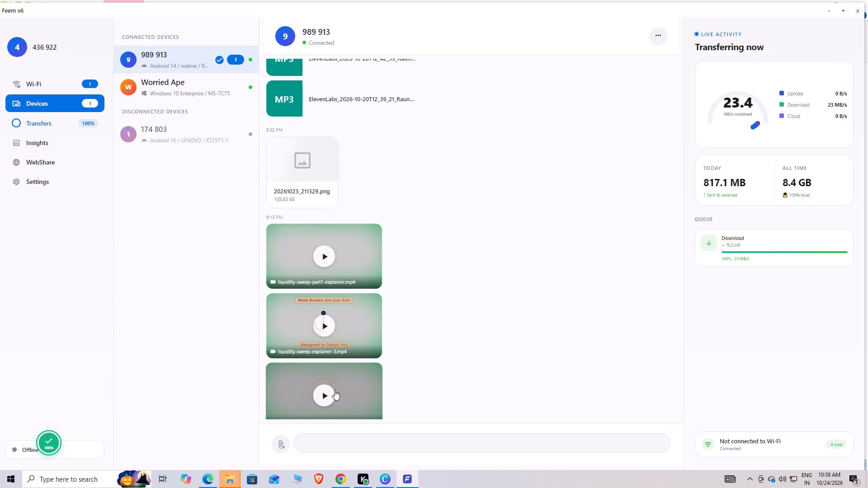
click(335, 390)
click(364, 307)
click(388, 478)
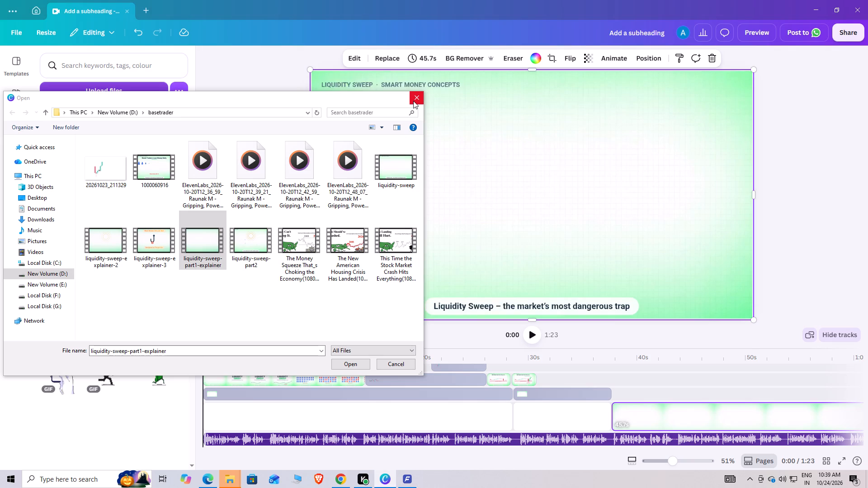
right_click(143, 167)
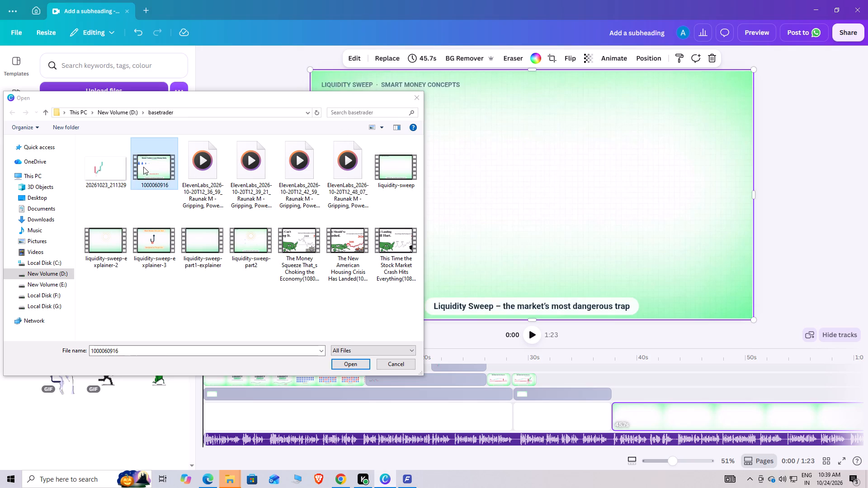
click(167, 188)
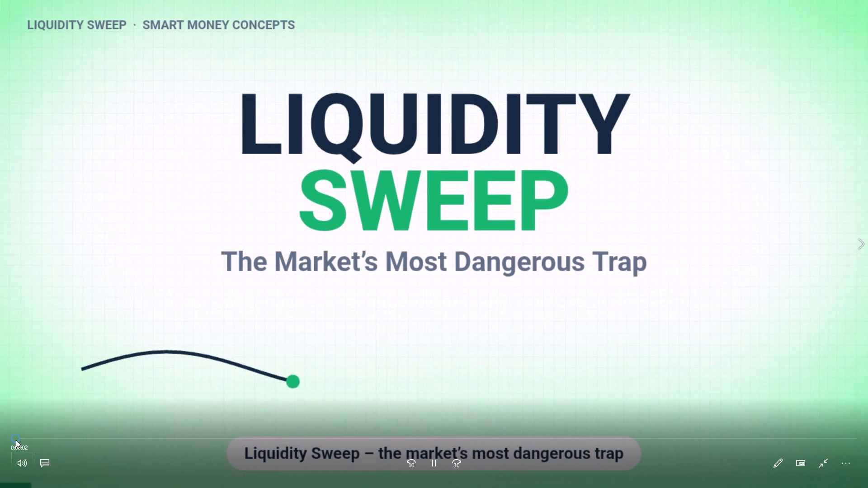
drag(16, 440, 222, 433)
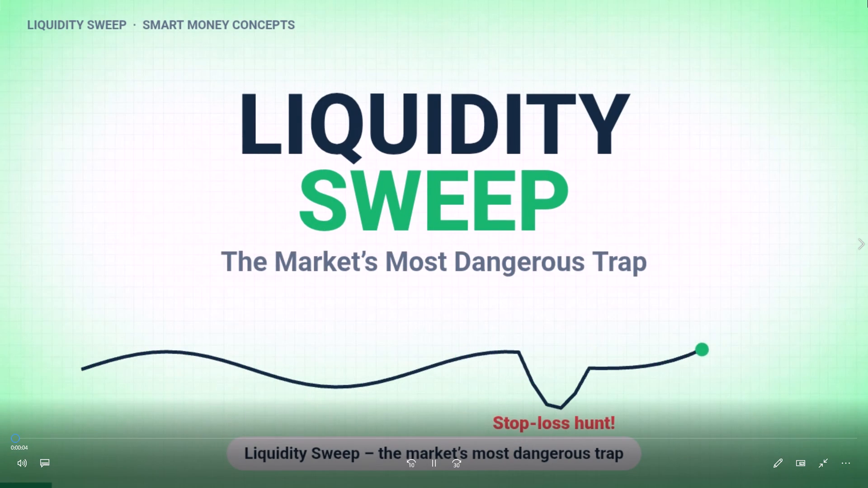
click(820, 7)
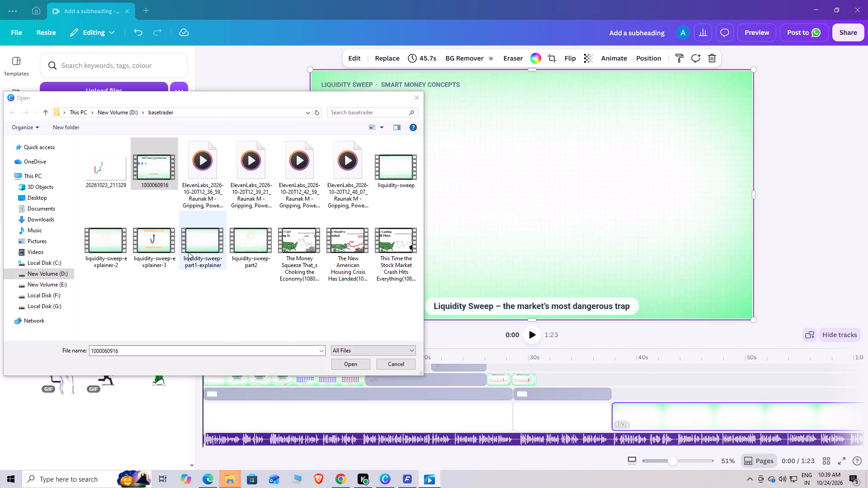
Play liquidity-sweep-part1-explainer from the basetrader folder and skip ahead to about 21 s to examine its scenes.
right_click(203, 241)
click(245, 258)
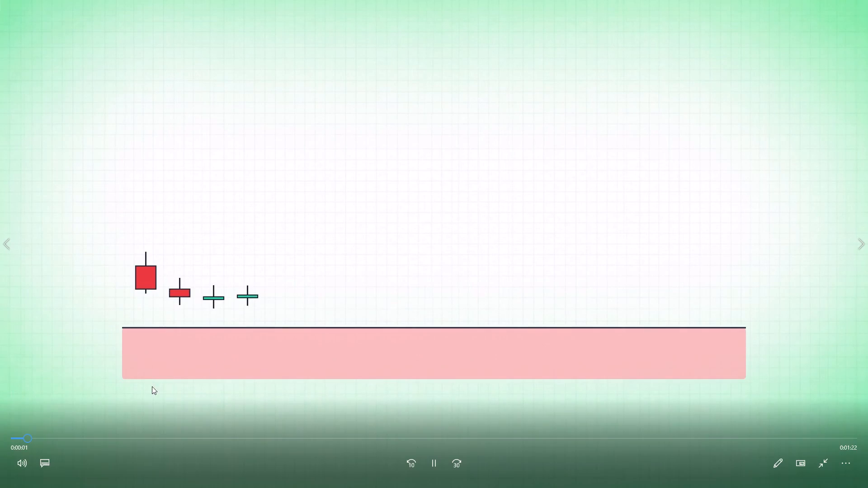
drag(43, 438, 241, 436)
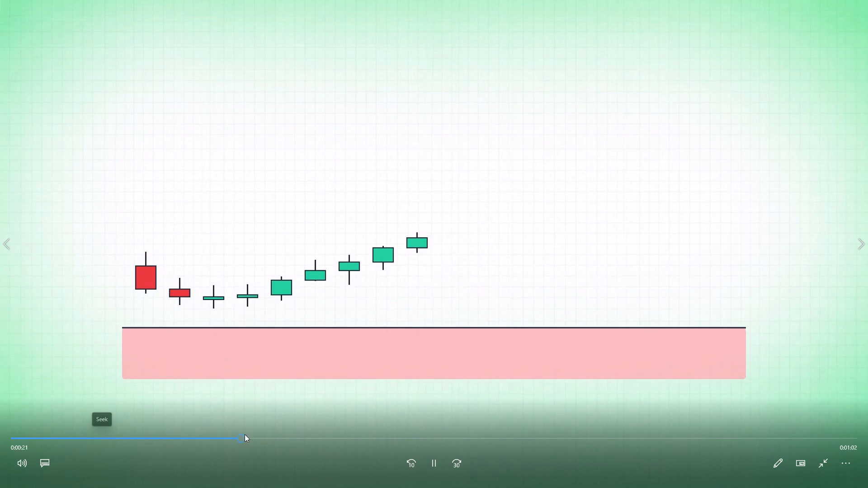
click(542, 204)
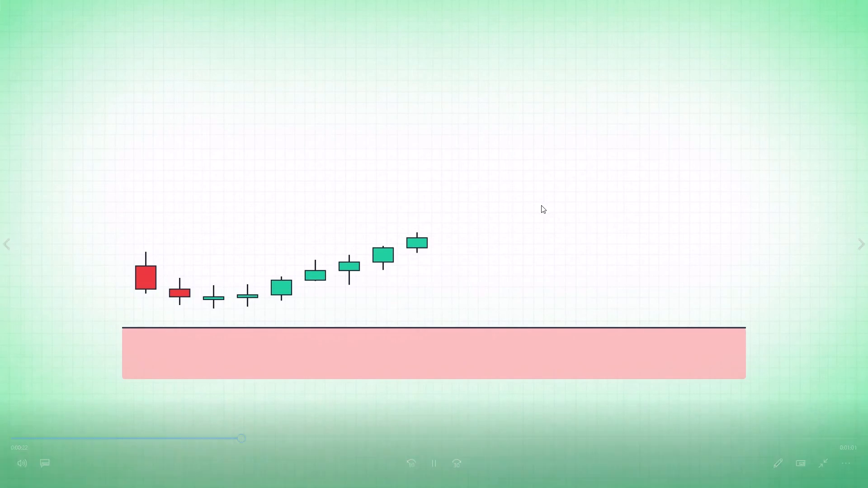
Skim liquidity-sweep-part1-explainer between about 13 and 30 s and return to its start to examine its scenes.
click(524, 210)
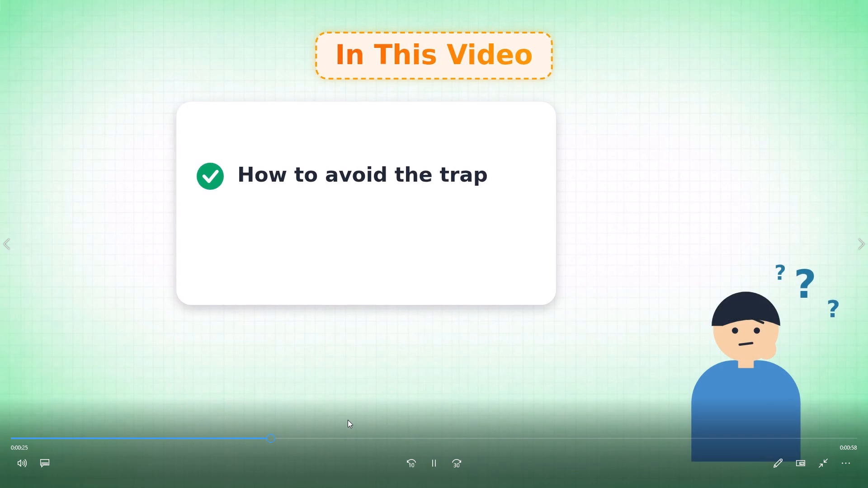
drag(295, 441, 343, 439)
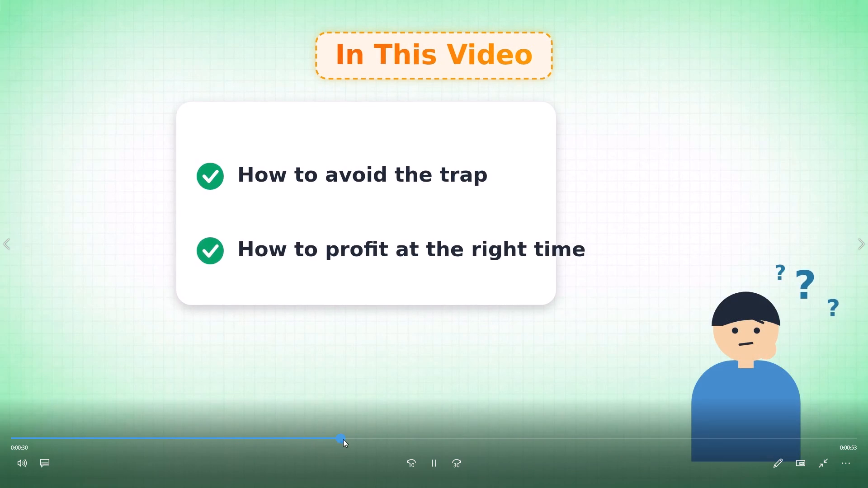
drag(343, 439, 176, 432)
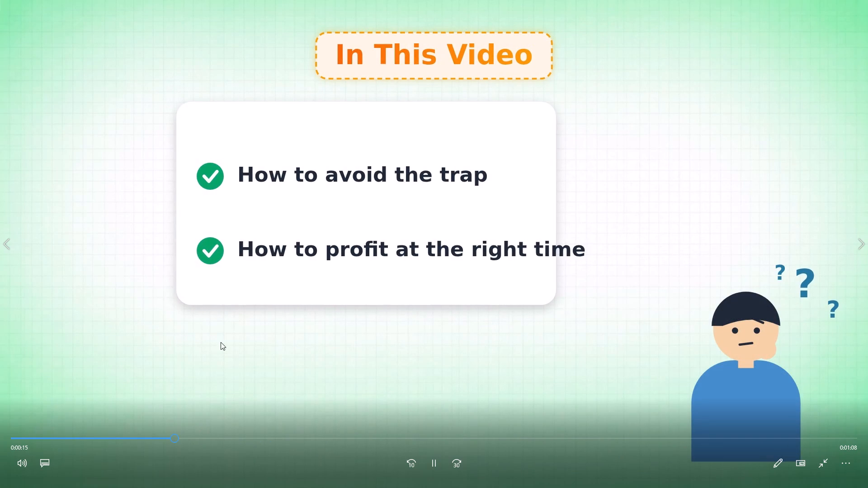
click(146, 431)
click(639, 124)
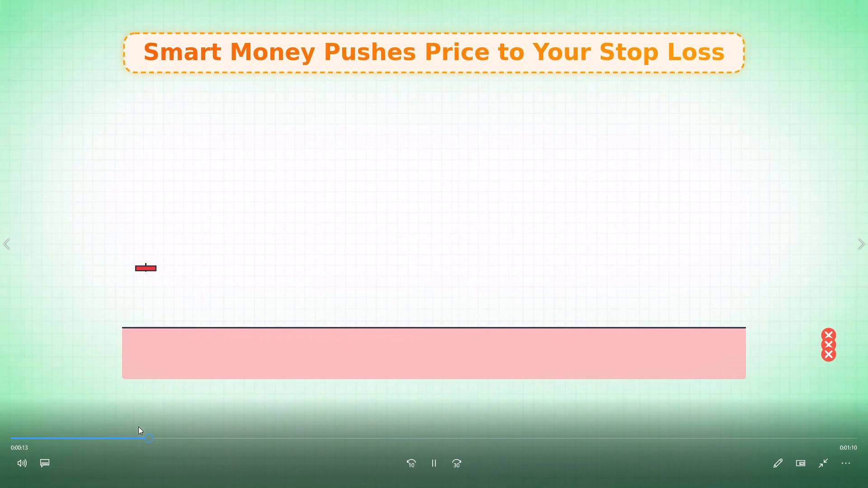
drag(136, 431, 0, 399)
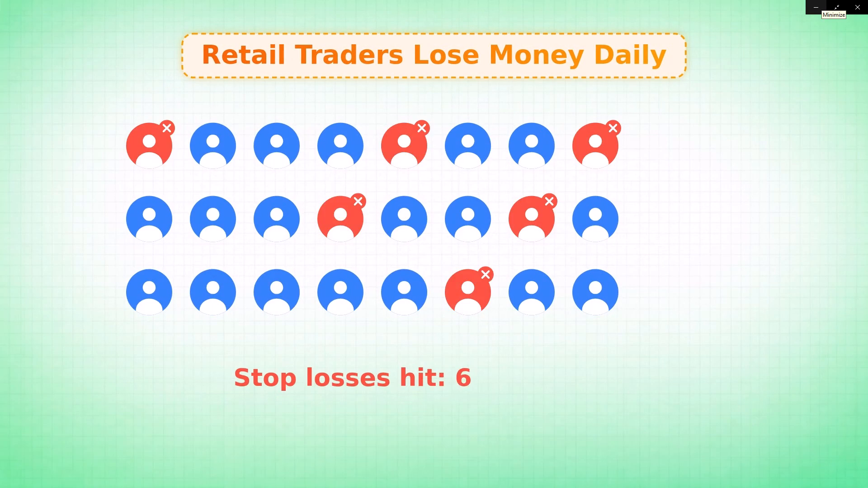
Upload liquidity-sweep-part1-explainer from the basetrader folder to the Canva video uploads.
right_click(212, 234)
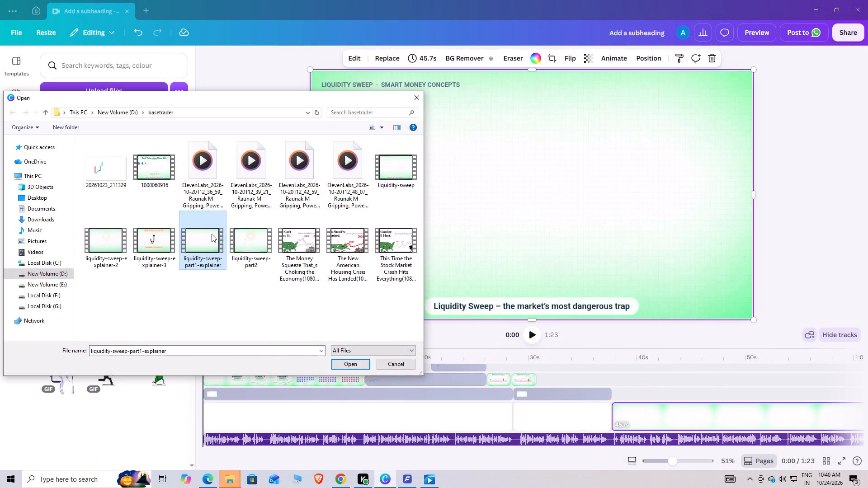
click(355, 361)
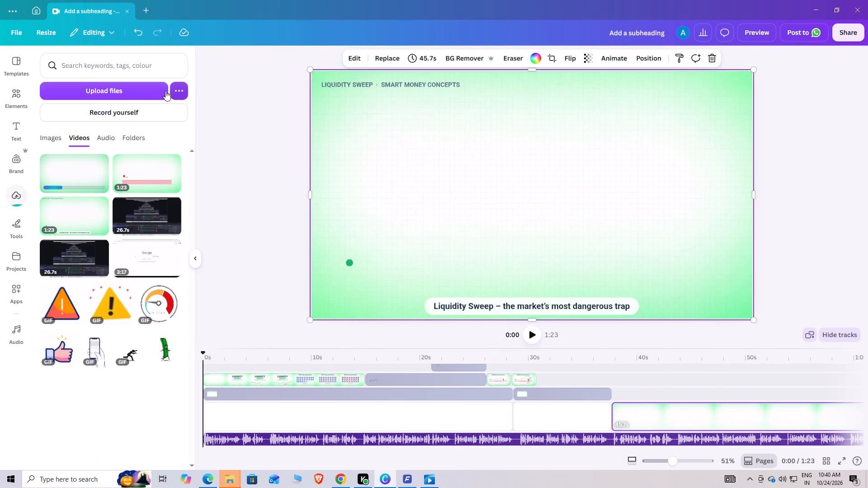
Reopen Canva's file-selection window and play liquidity-sweep-part2 to examine its opening scenes.
click(146, 87)
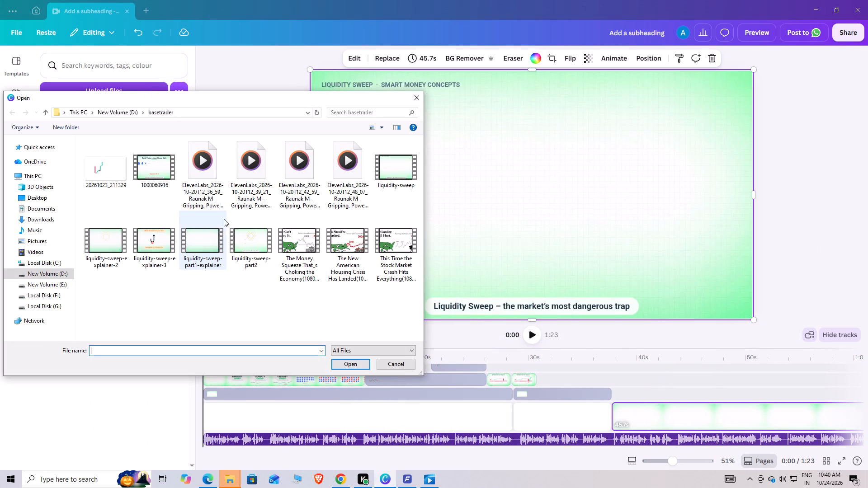
right_click(255, 240)
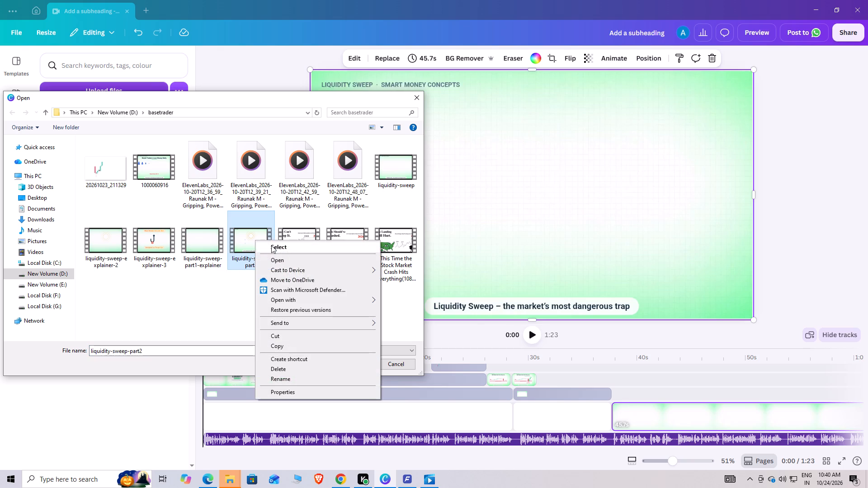
click(270, 258)
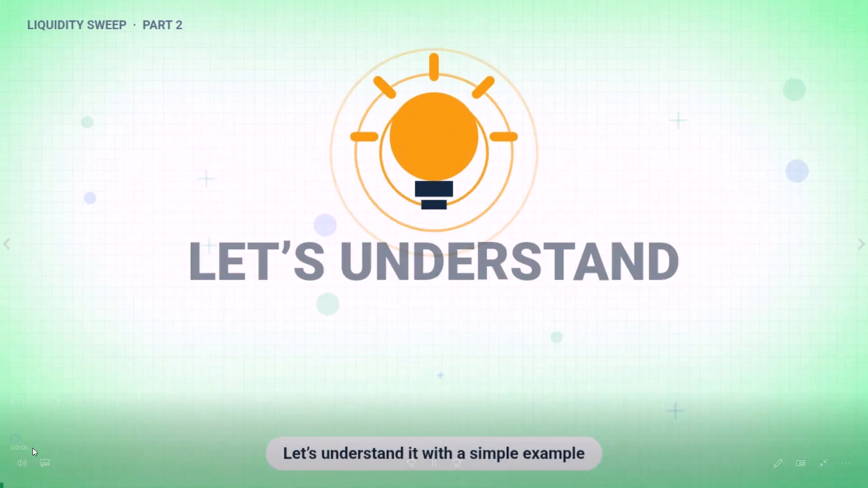
drag(18, 444, 56, 443)
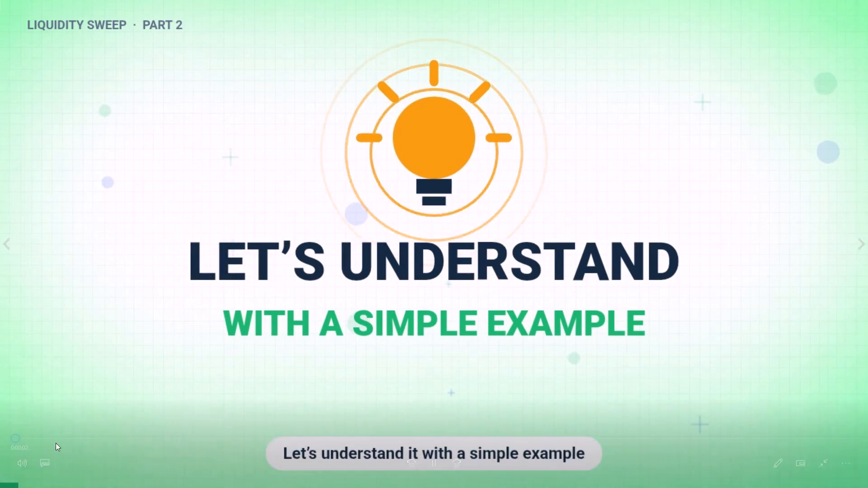
drag(56, 443, 62, 442)
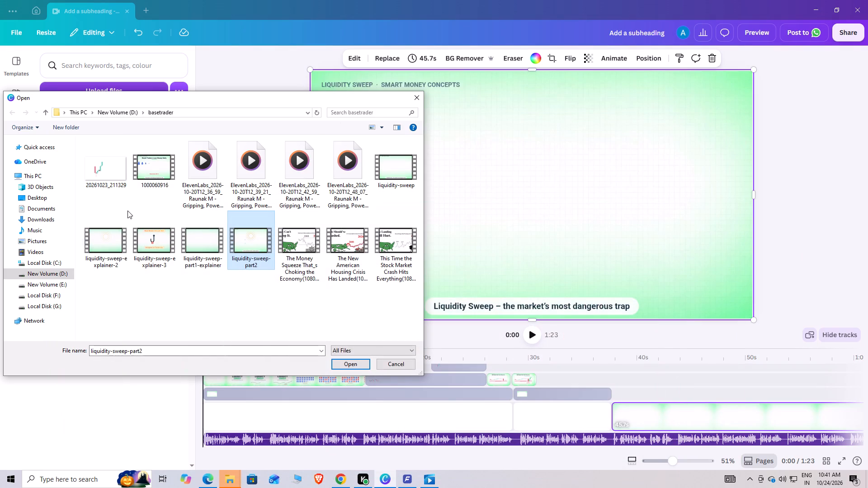
Play liquidity-sweep-explainer-2 and skip ahead to about 16 s to examine its scenes, minimizing the player when done.
right_click(92, 240)
click(133, 256)
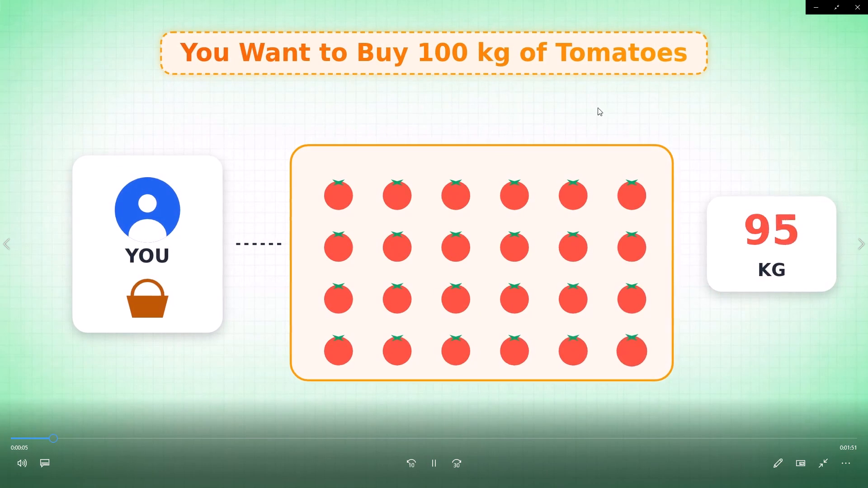
drag(67, 437, 131, 432)
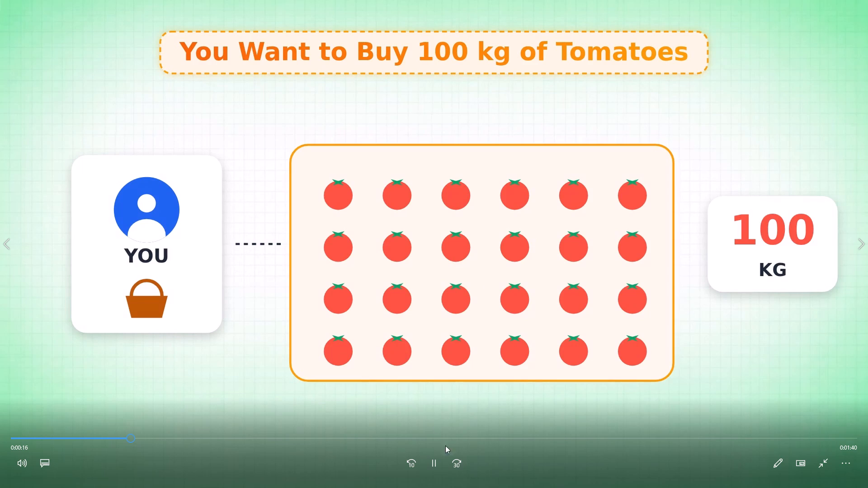
double_click(436, 468)
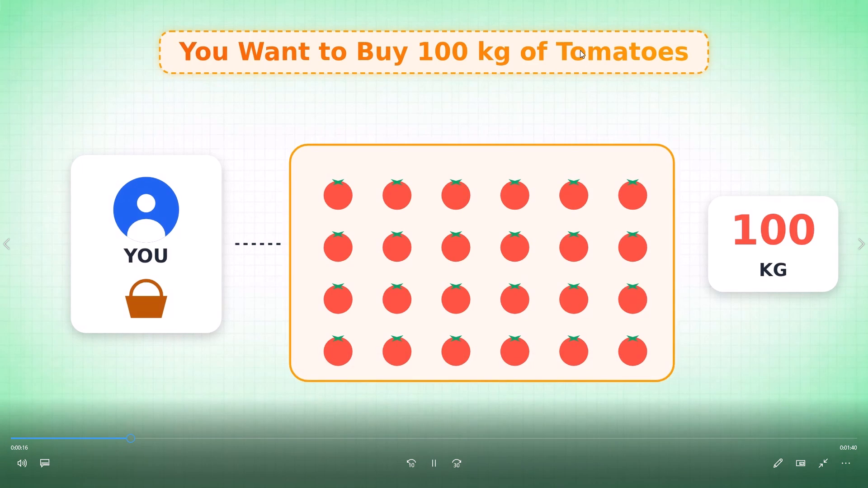
click(463, 199)
click(463, 199)
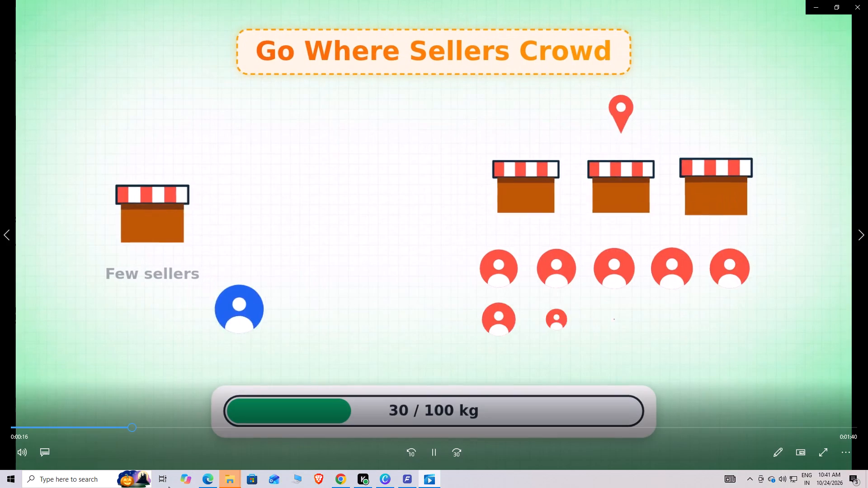
click(816, 9)
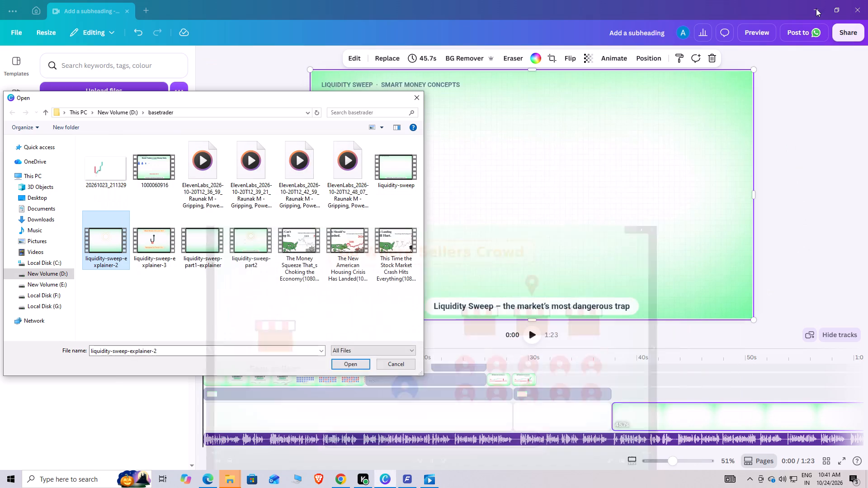
Upload liquidity-sweep-explainer-2 to the Canva video uploads.
click(354, 366)
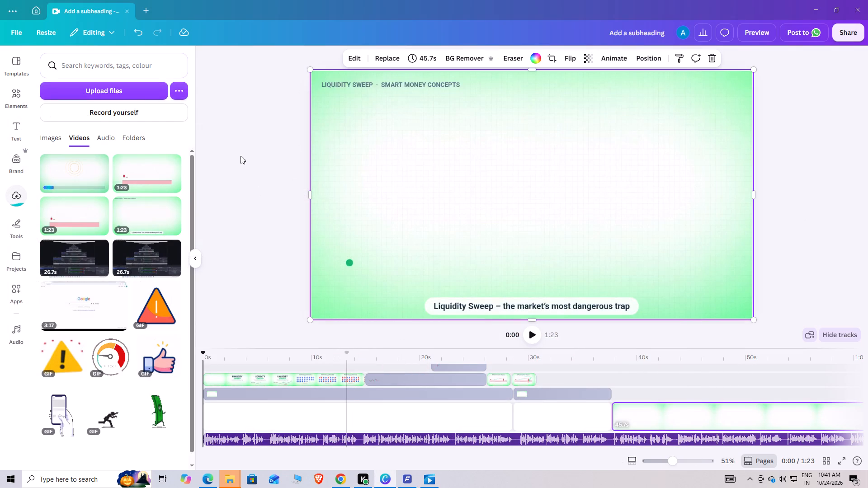
Play liquidity-sweep-explainer-3 from Canva's file-selection window, skipping to about 23 s and further on to examine its scenes; minimize the player when done.
right_click(131, 89)
click(131, 89)
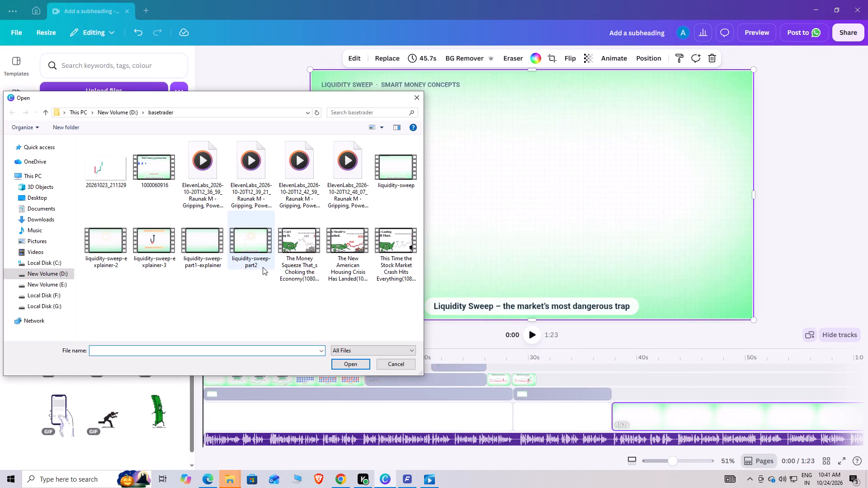
right_click(144, 246)
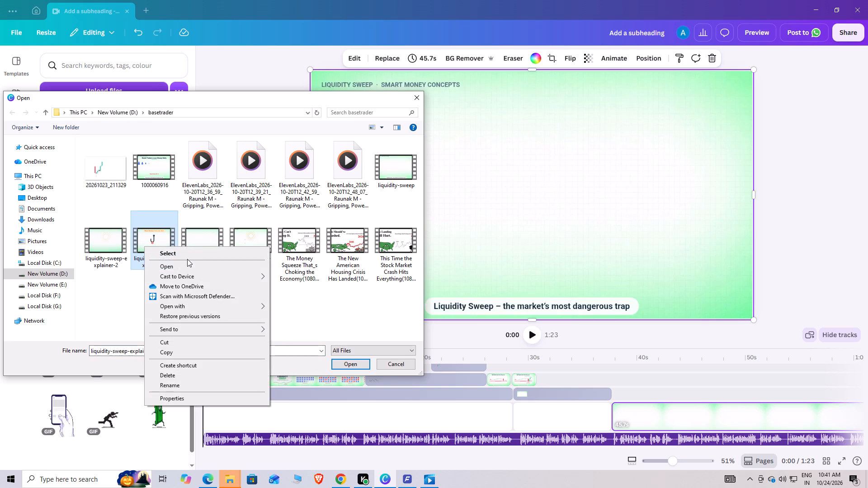
click(184, 262)
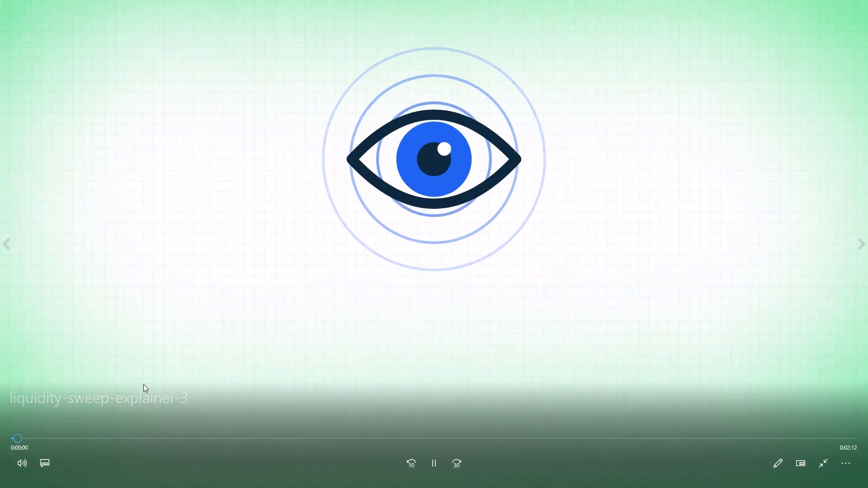
drag(34, 434, 161, 430)
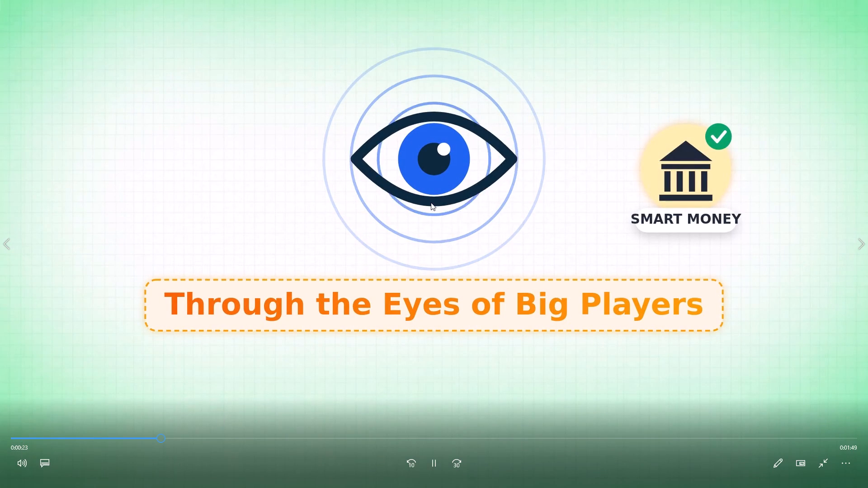
click(432, 252)
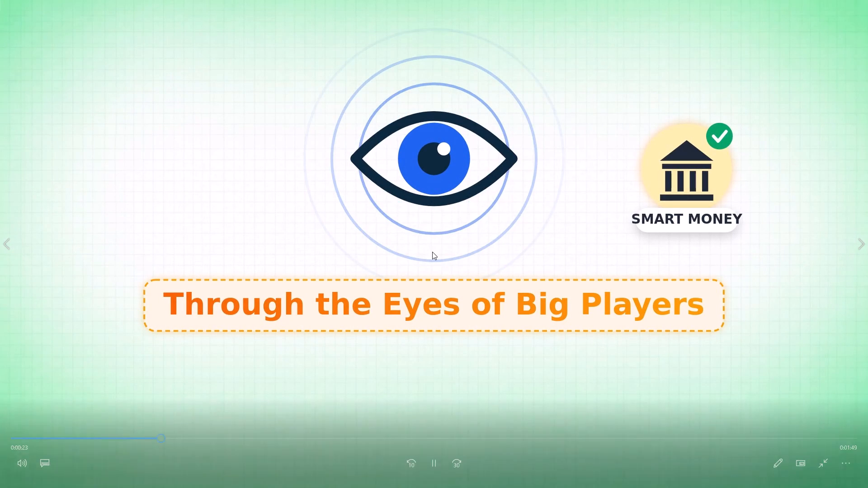
click(432, 252)
click(425, 465)
click(428, 463)
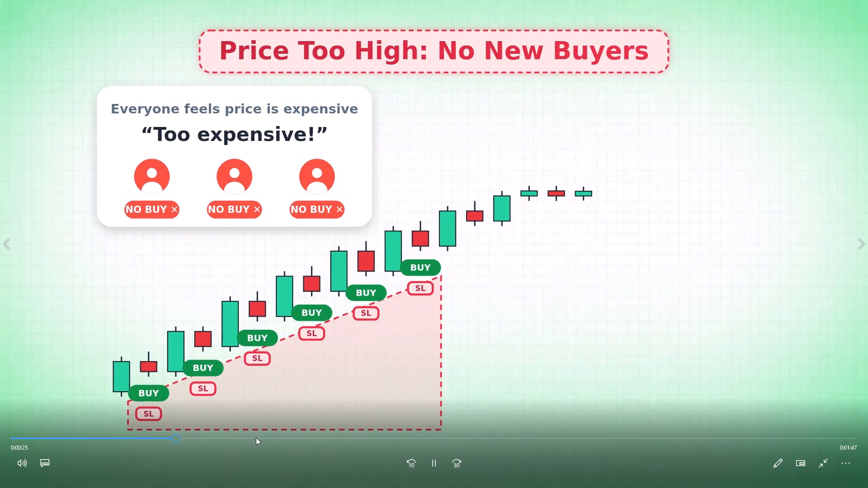
click(258, 436)
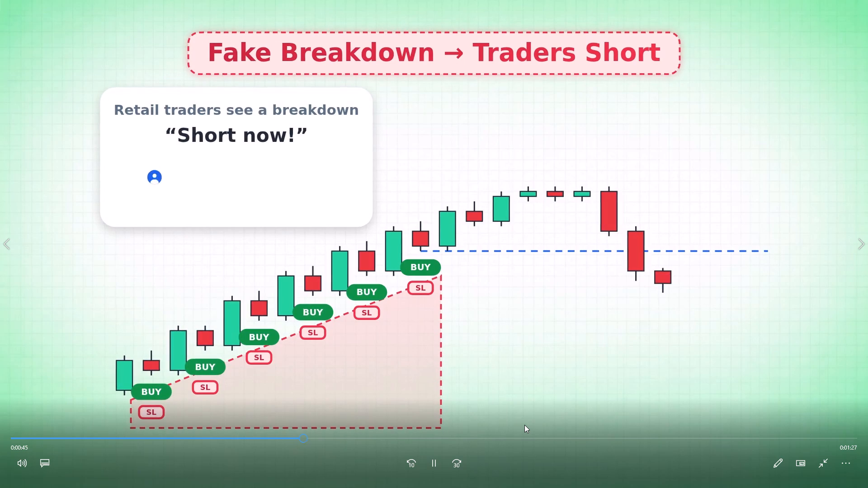
click(816, 4)
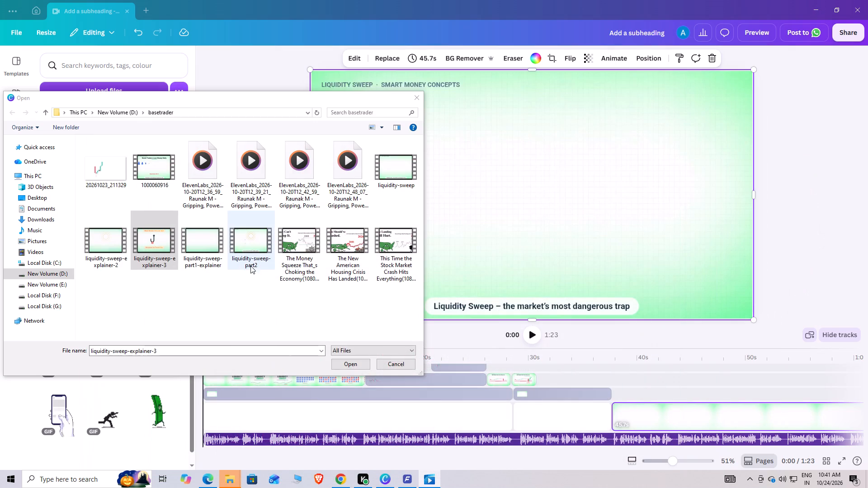
Upload liquidity-sweep-explainer-3 to the Canva video uploads.
click(349, 366)
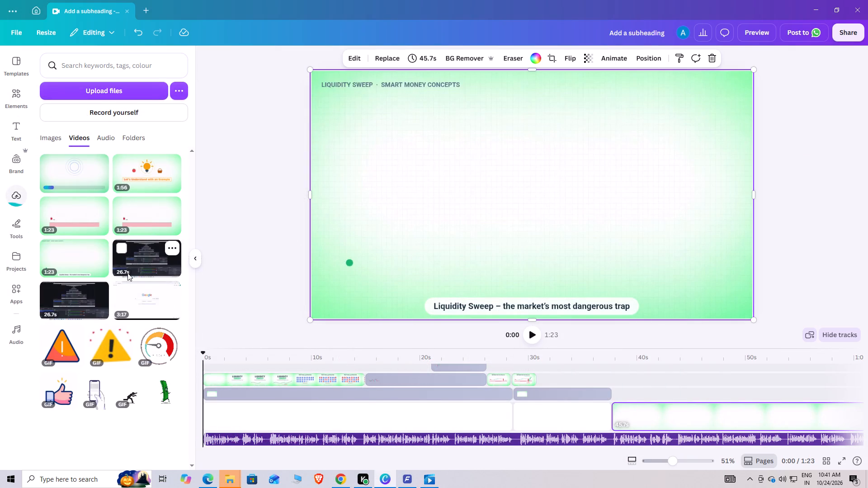
Review the project timeline from about 8 s to 30.6 s, playing the part from about 10 s, to examine the scenes already placed.
click(292, 361)
drag(291, 351, 303, 351)
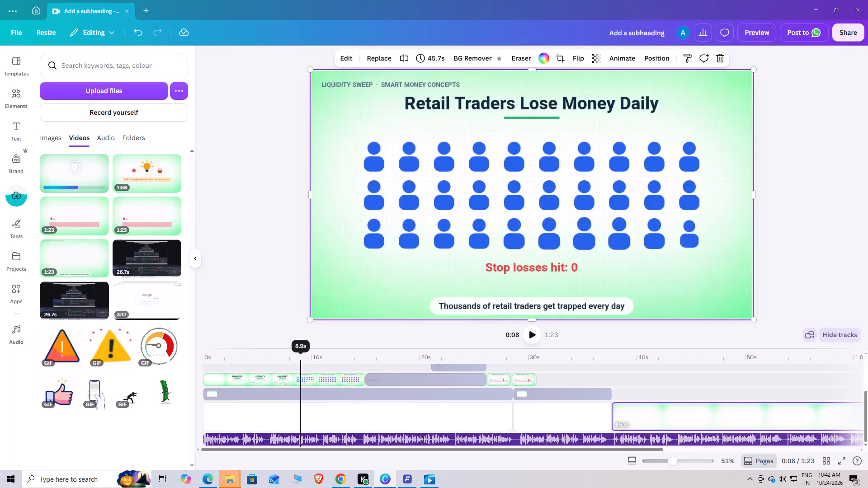
drag(303, 351, 299, 356)
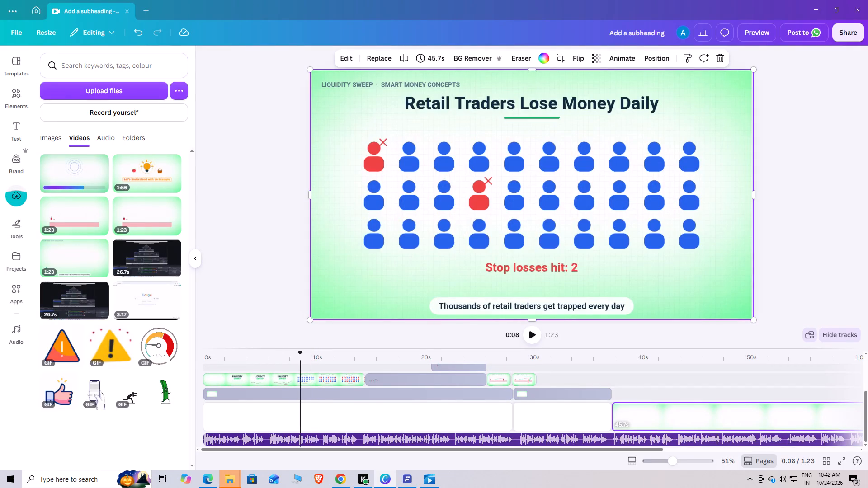
drag(299, 356, 309, 358)
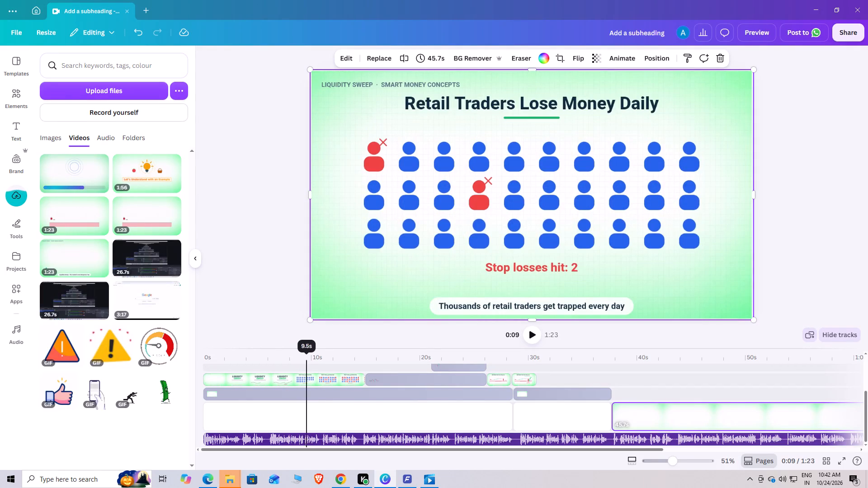
drag(309, 358, 318, 361)
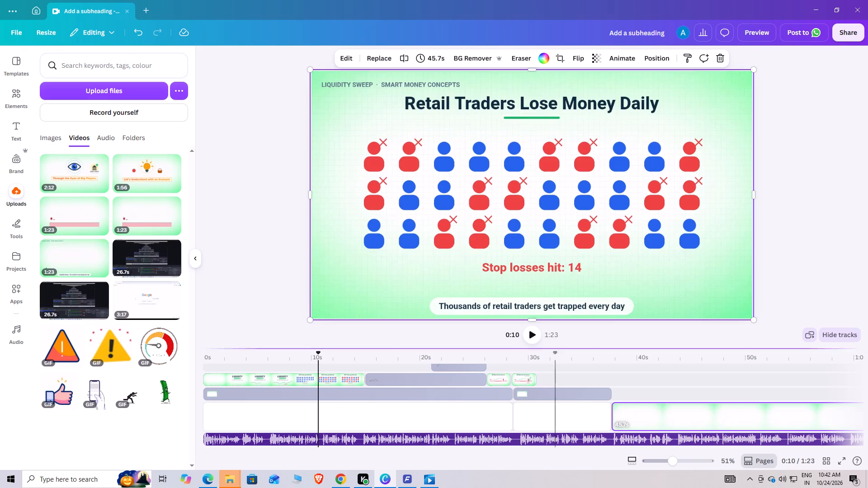
click(533, 335)
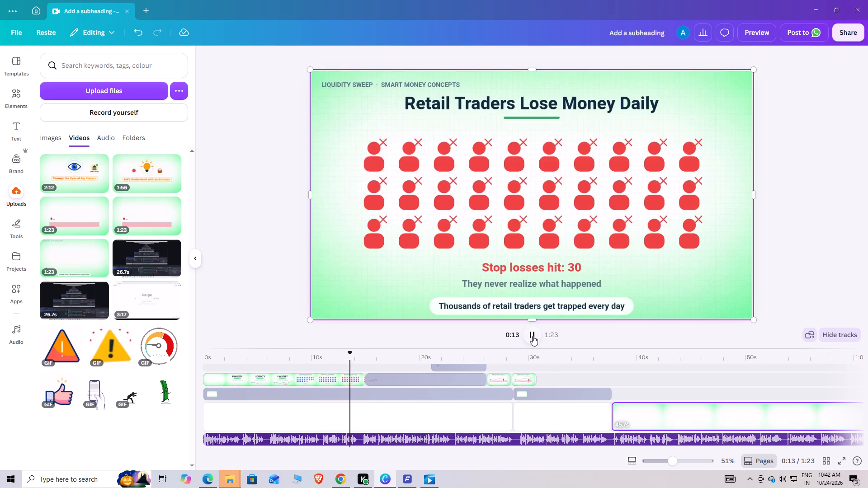
click(533, 336)
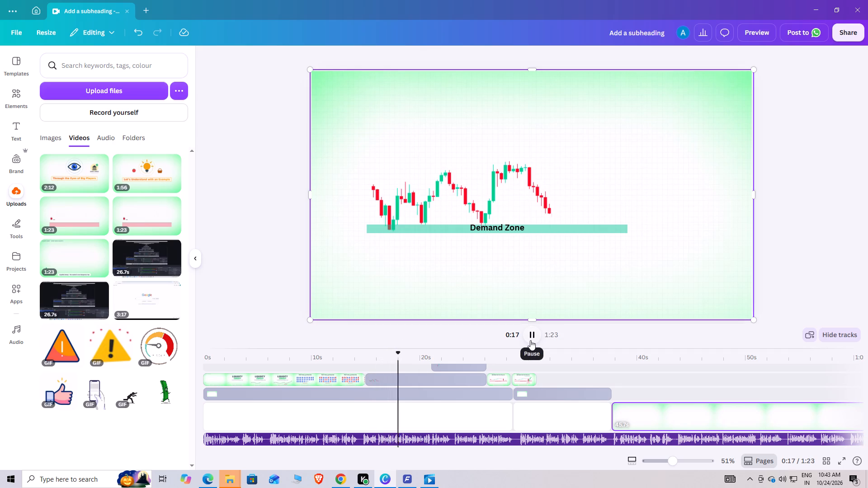
drag(413, 353, 500, 363)
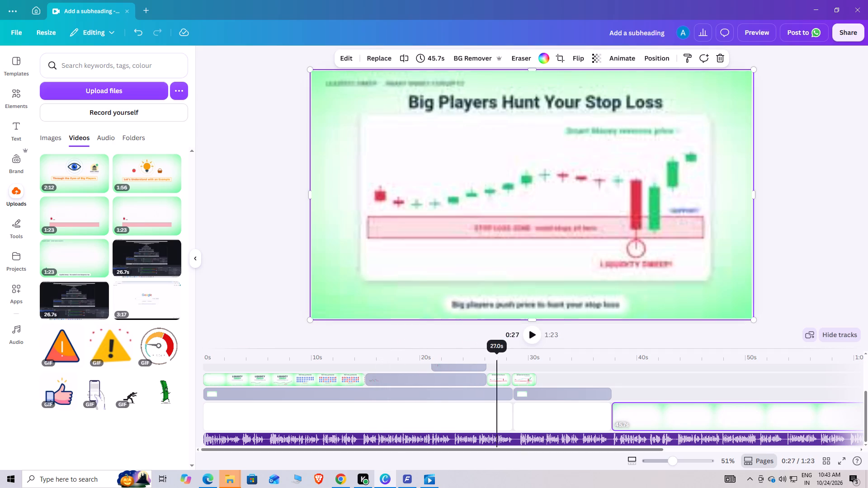
drag(500, 363, 541, 364)
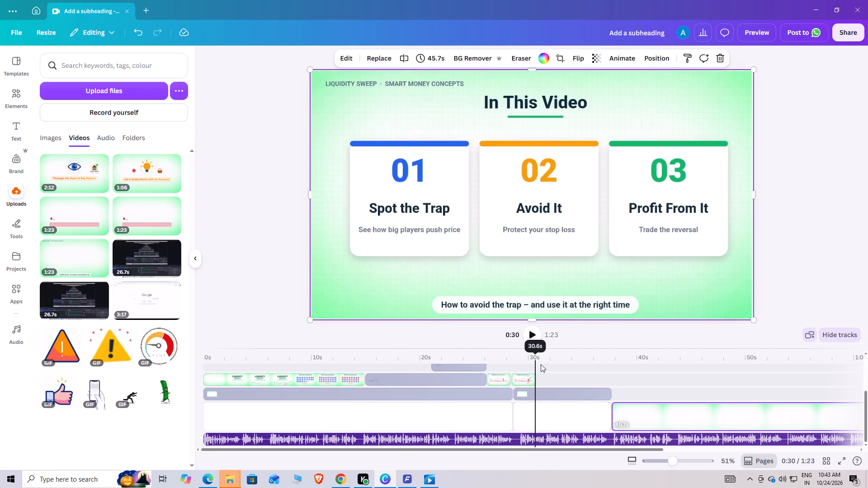
Examine the scenes from about 30 s to 32 s on the timeline and select the candlestick chart there.
drag(541, 364, 534, 370)
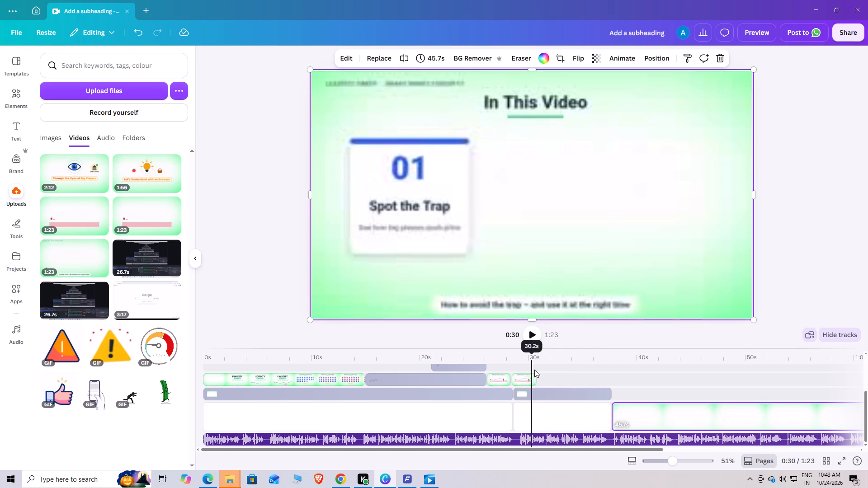
drag(534, 370, 552, 370)
click(558, 237)
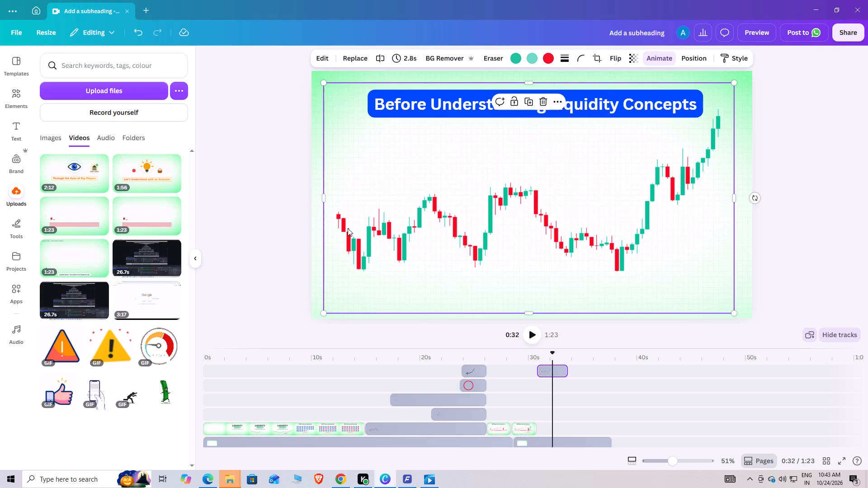
Open the Windows Bluetooth settings and connect the paired Mivi DuoPods Blaze earbuds.
click(853, 487)
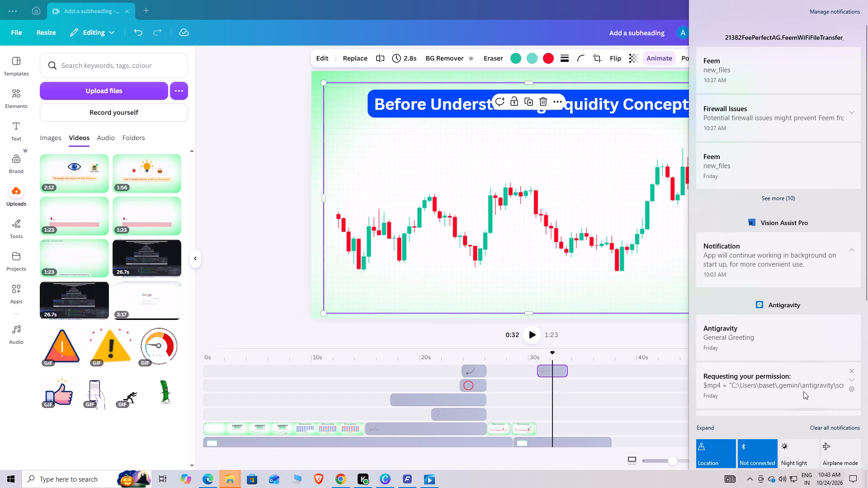
scroll(765, 408, down, 5)
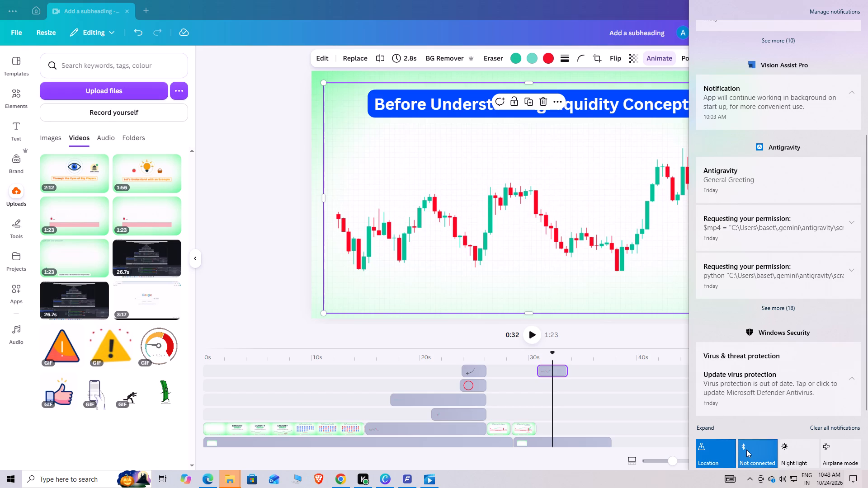
right_click(746, 450)
click(767, 418)
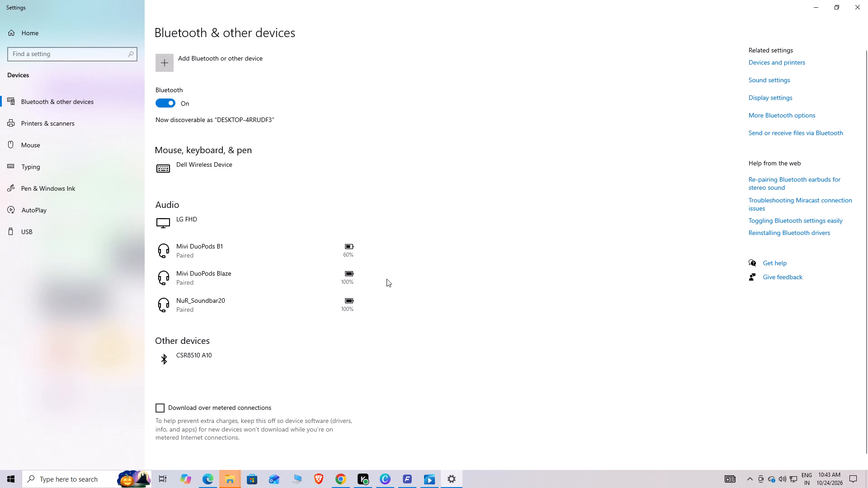
click(297, 282)
click(264, 310)
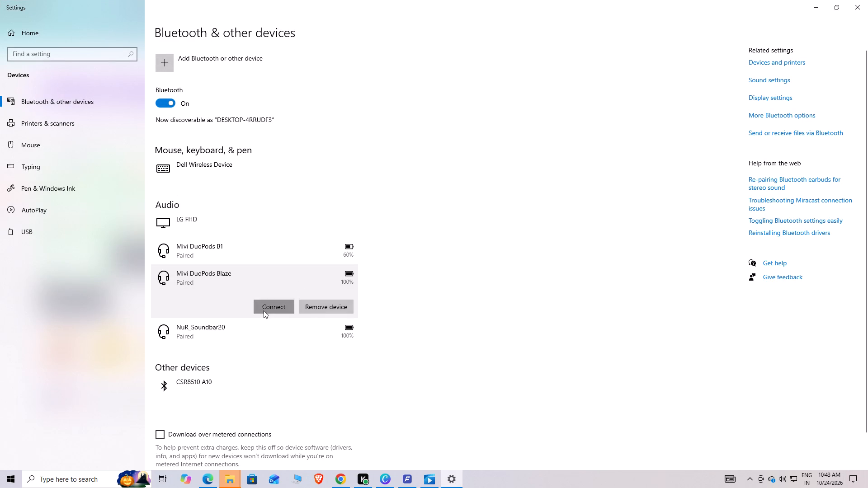
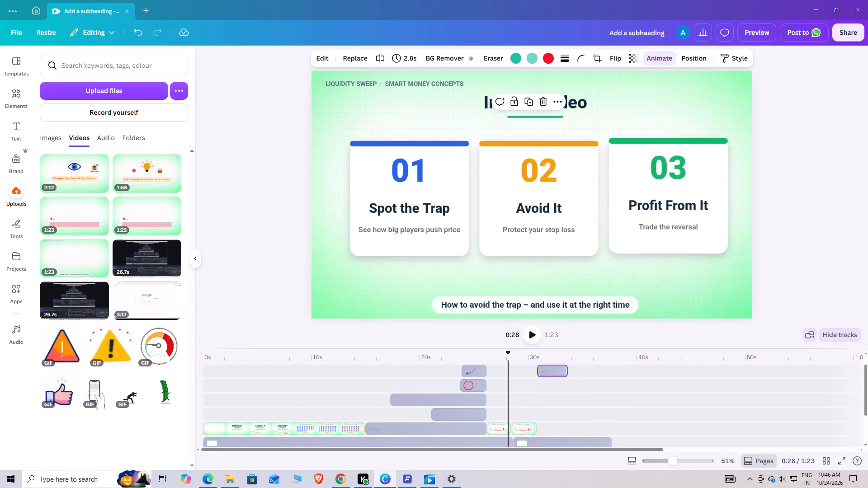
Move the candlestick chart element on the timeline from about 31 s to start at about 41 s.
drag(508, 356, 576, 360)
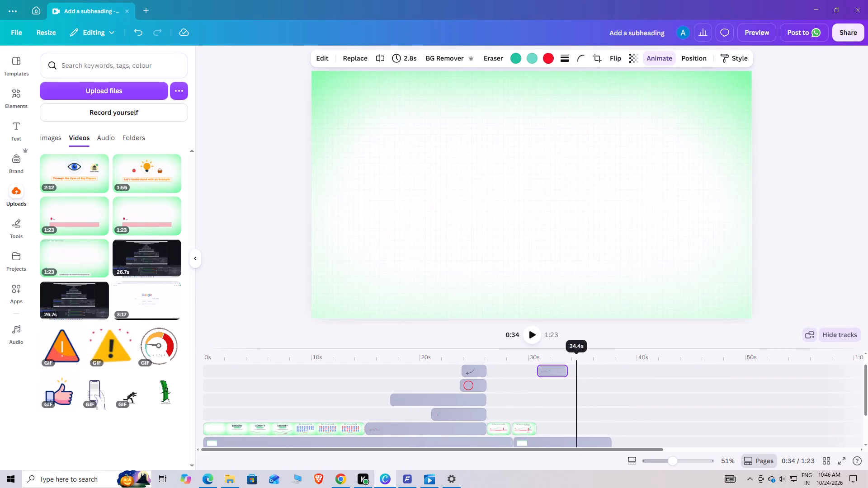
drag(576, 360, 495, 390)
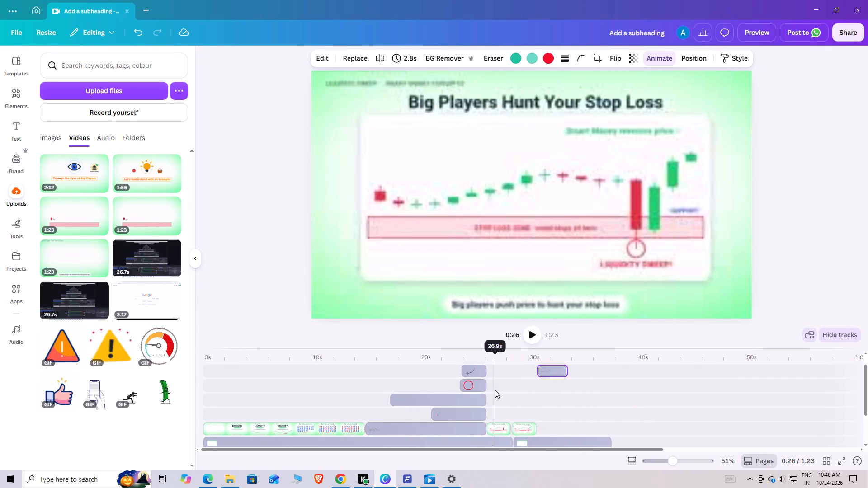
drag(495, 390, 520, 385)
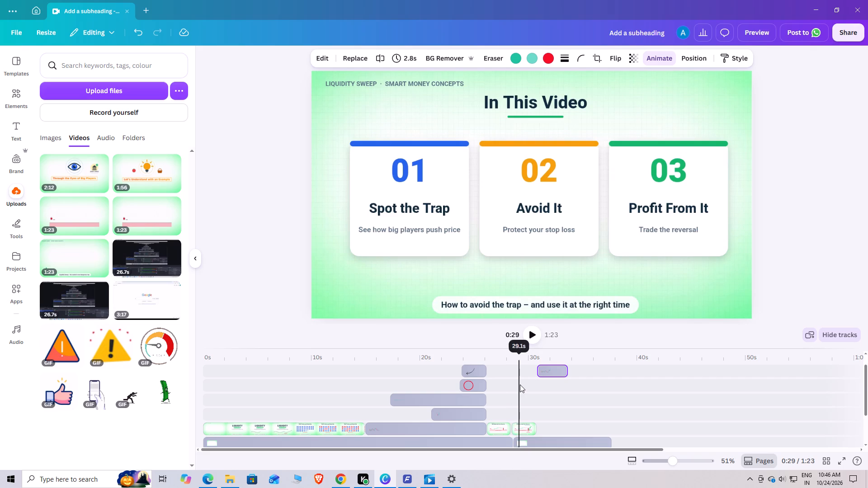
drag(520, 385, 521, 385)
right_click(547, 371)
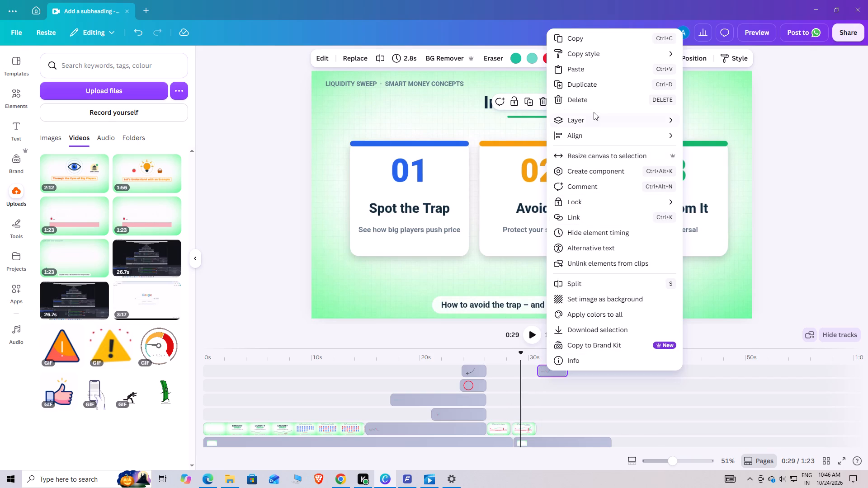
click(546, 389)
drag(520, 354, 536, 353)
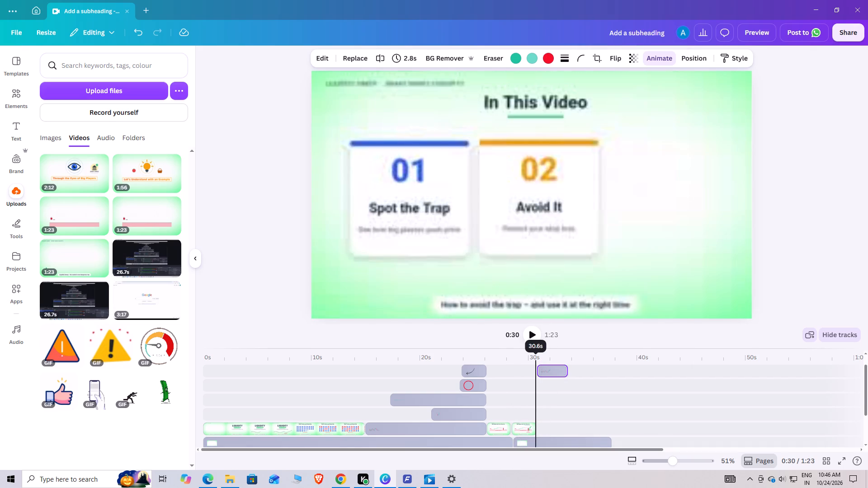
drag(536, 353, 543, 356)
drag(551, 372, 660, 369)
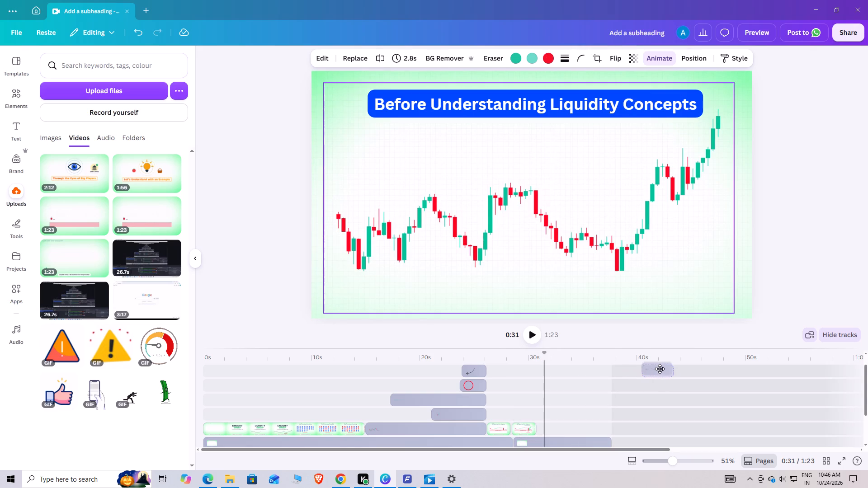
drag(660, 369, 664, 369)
Add the uploaded 1:23 explainer clip with the pink zone to the timeline at about 38 s and trim its start to leave 1:15.
click(510, 368)
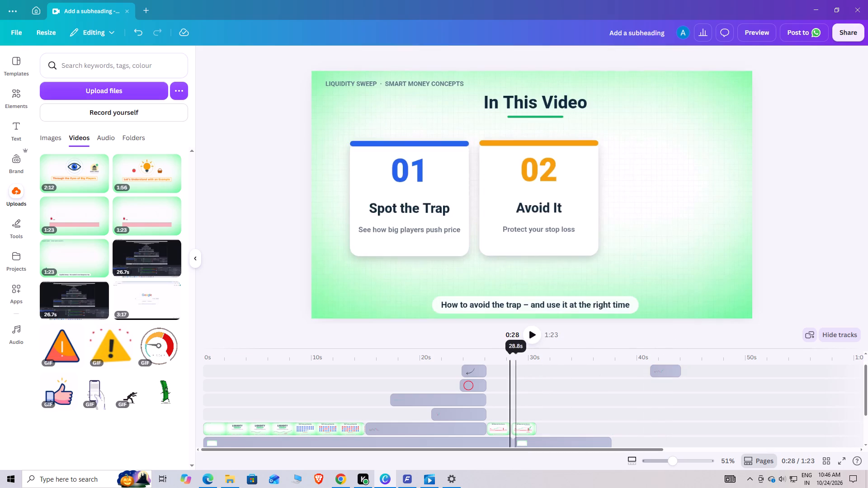
click(528, 330)
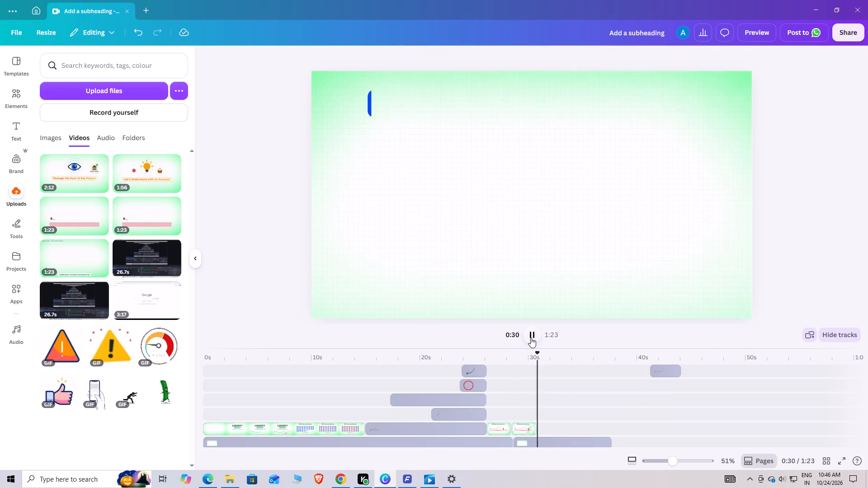
click(531, 338)
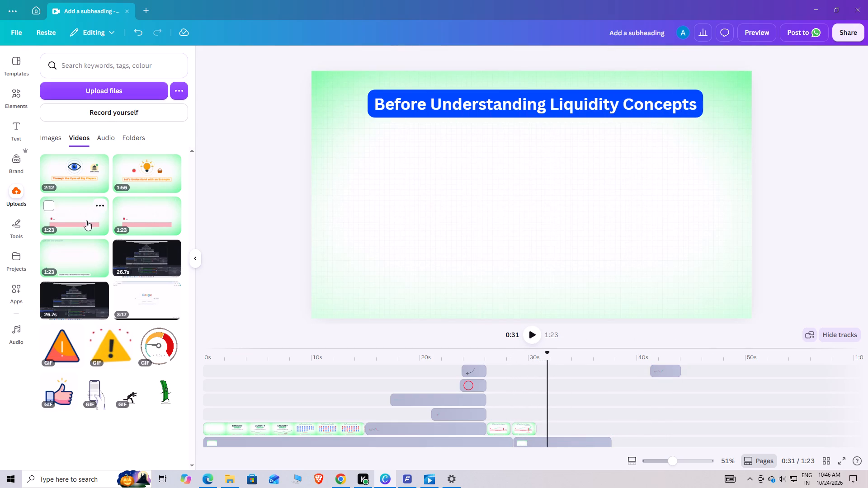
drag(80, 220, 656, 391)
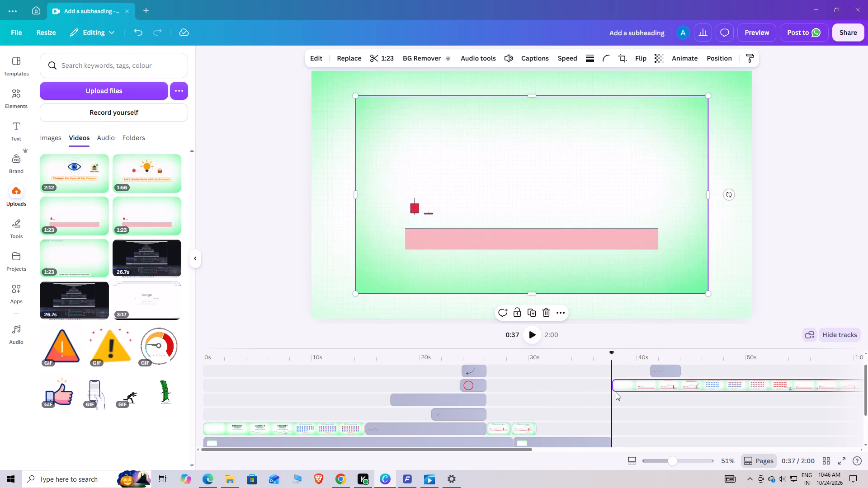
drag(613, 391, 687, 399)
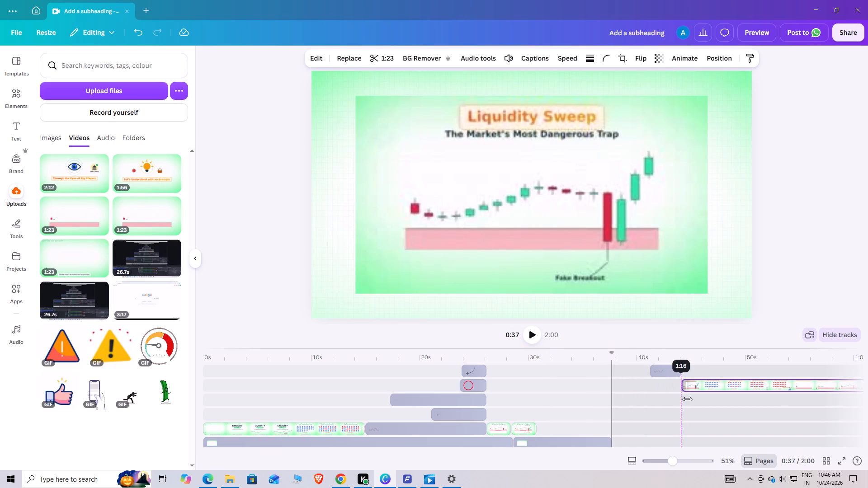
drag(687, 399, 697, 400)
Play the trimmed explainer clip from about 44 s and move it earlier to start at about 30 s.
click(684, 413)
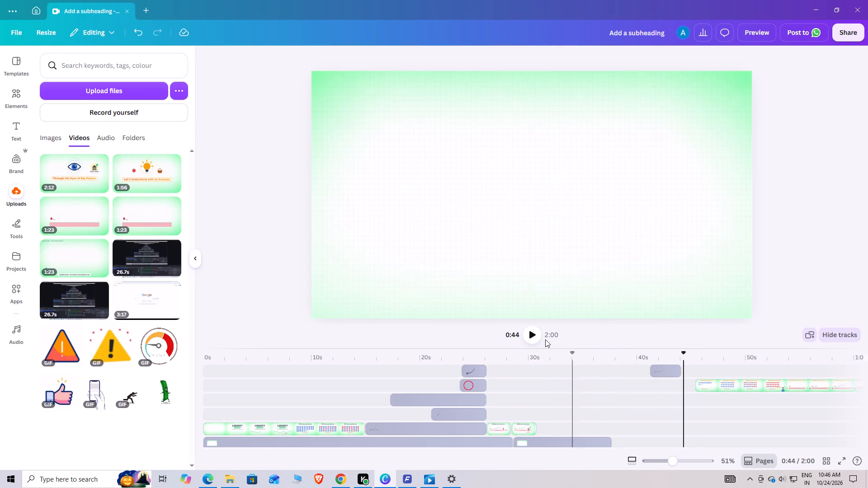
click(531, 333)
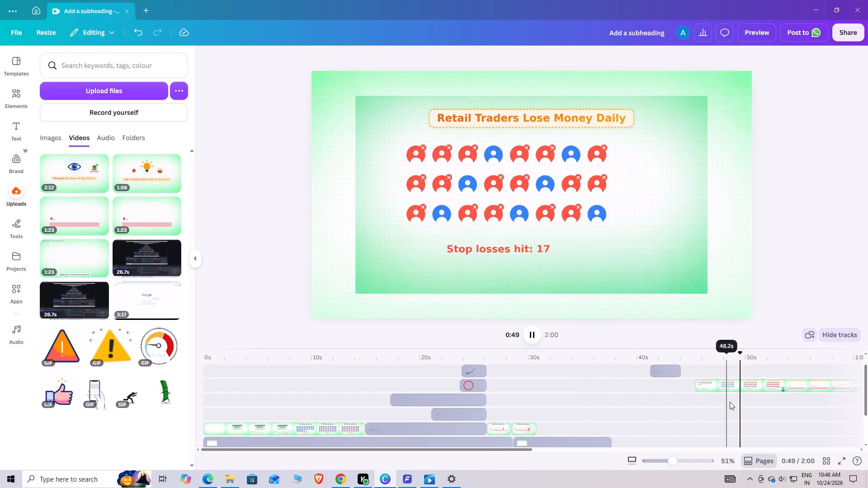
drag(757, 385, 700, 390)
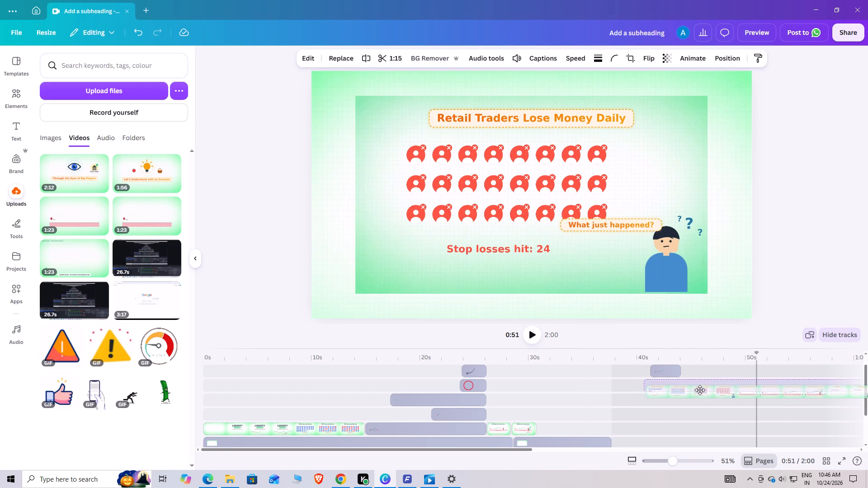
drag(700, 390, 594, 392)
Mute the explainer clip's audio, setting its volume to 0.
right_click(559, 383)
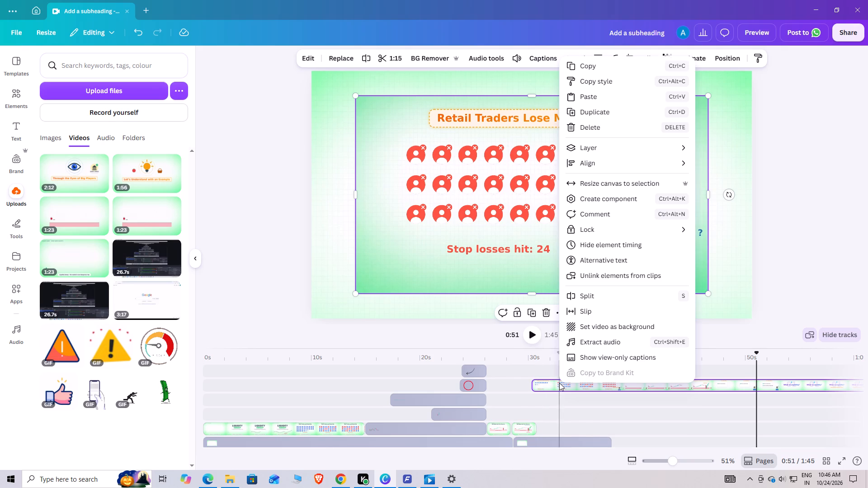
click(515, 57)
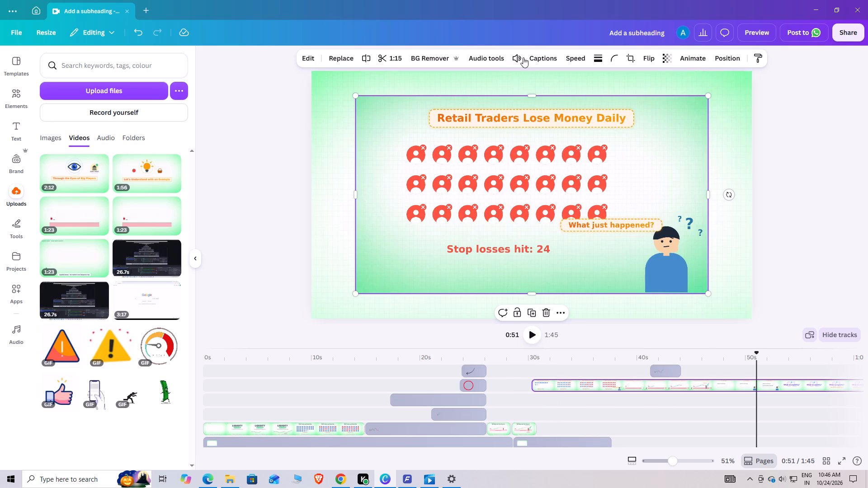
click(516, 56)
click(462, 84)
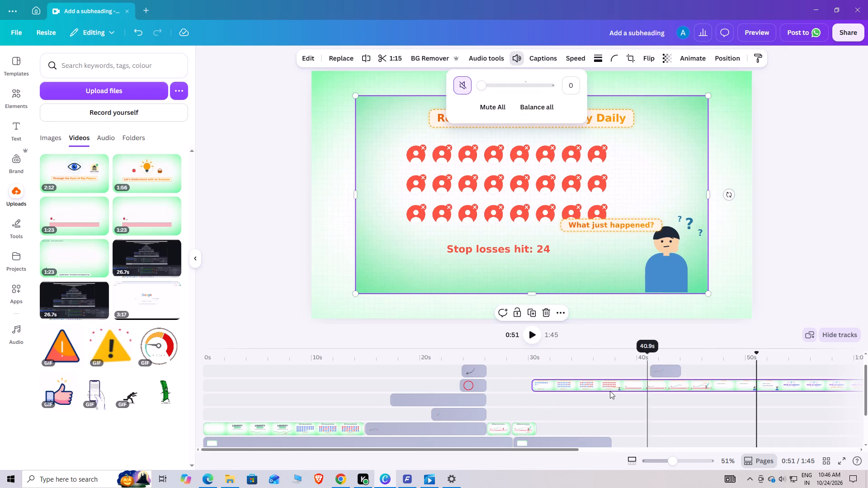
Trim the start of the explainer clip to the "What is Liquidity?" scene, leaving a 52.3 s clip.
drag(538, 384, 585, 388)
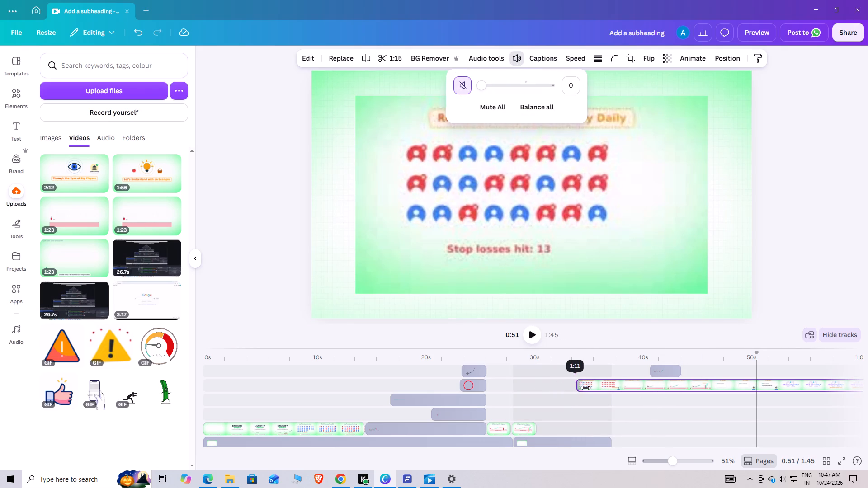
drag(585, 388, 683, 397)
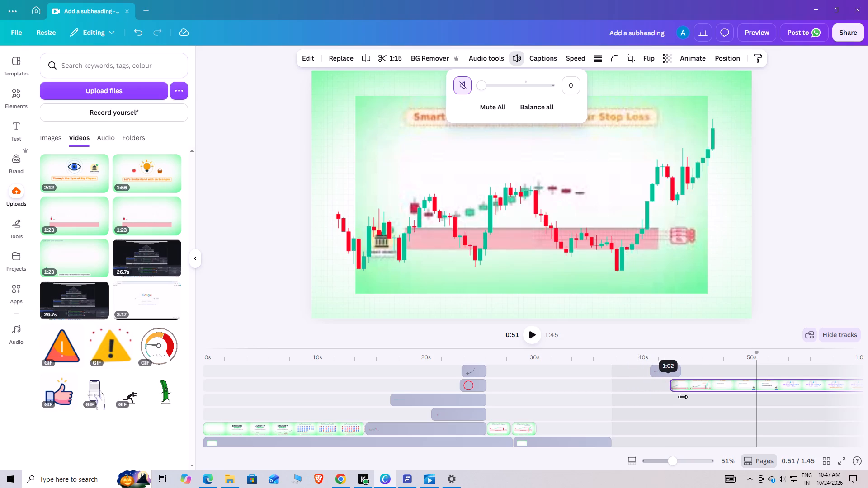
drag(683, 397, 755, 400)
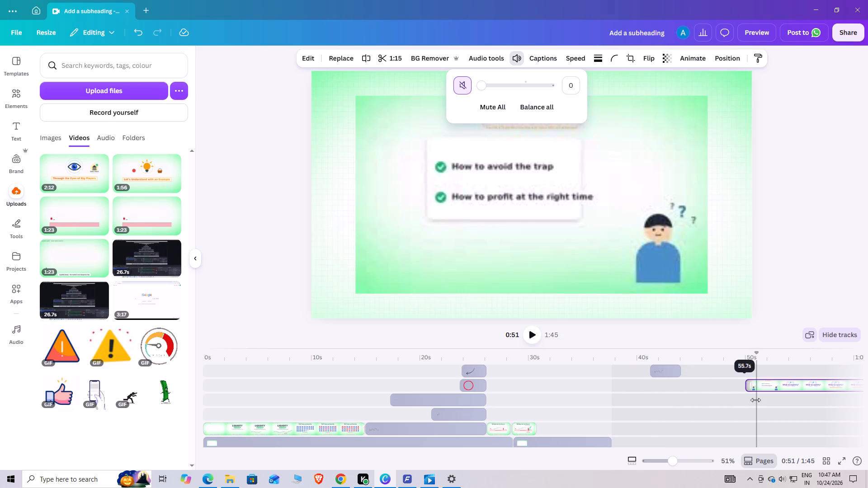
drag(755, 400, 760, 405)
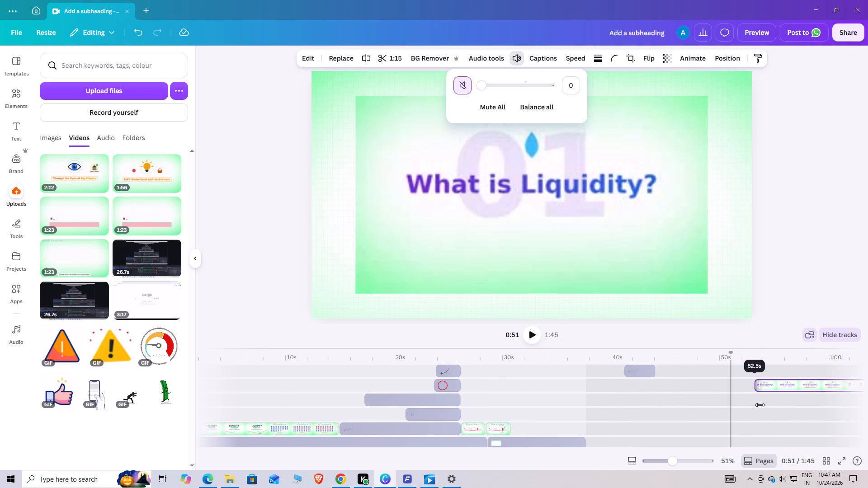
drag(760, 405, 763, 404)
Move the 52.3 s clip onto the main video track directly after the "In This Video" scene and play the sequence through it.
drag(797, 389, 732, 393)
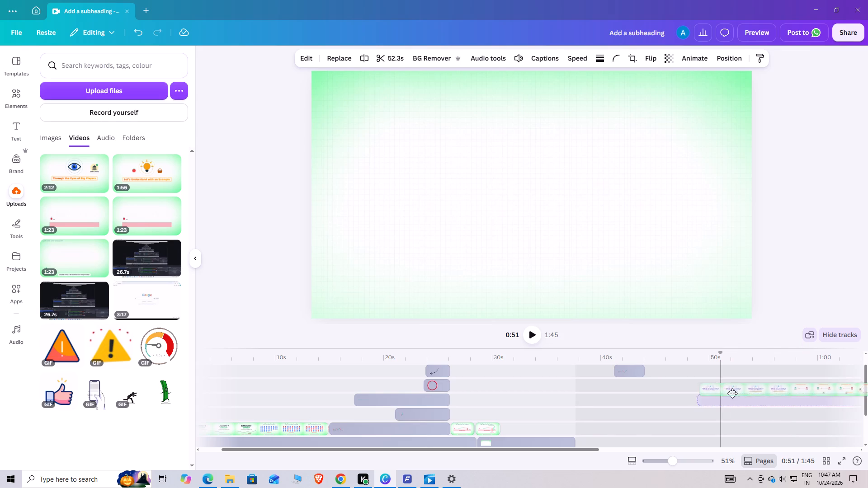
drag(732, 393, 544, 422)
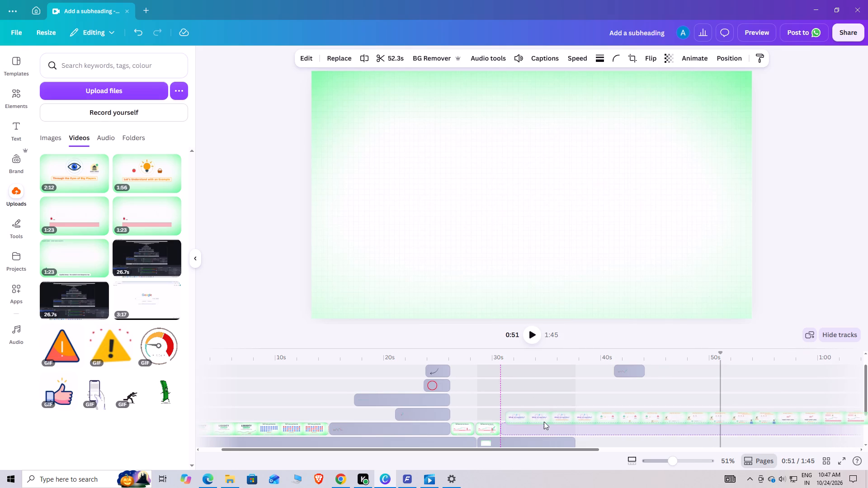
click(470, 394)
click(526, 335)
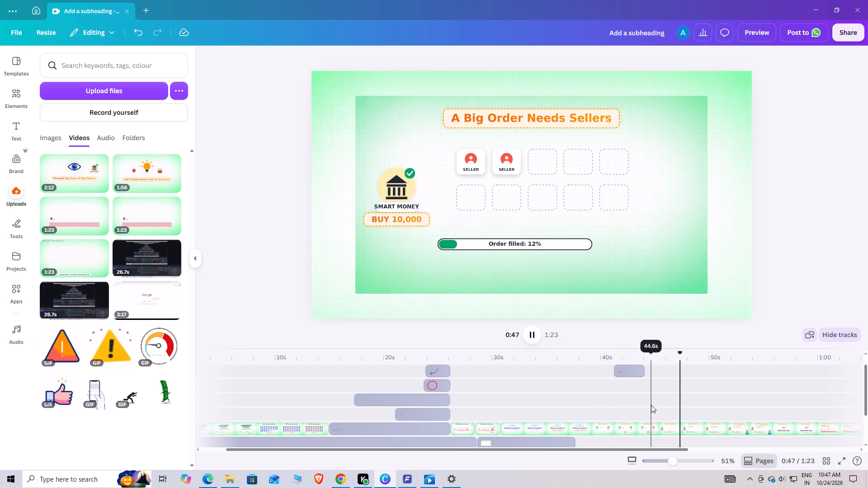
Delete the candlestick chart element at about 42 s on the timeline.
click(627, 372)
right_click(627, 372)
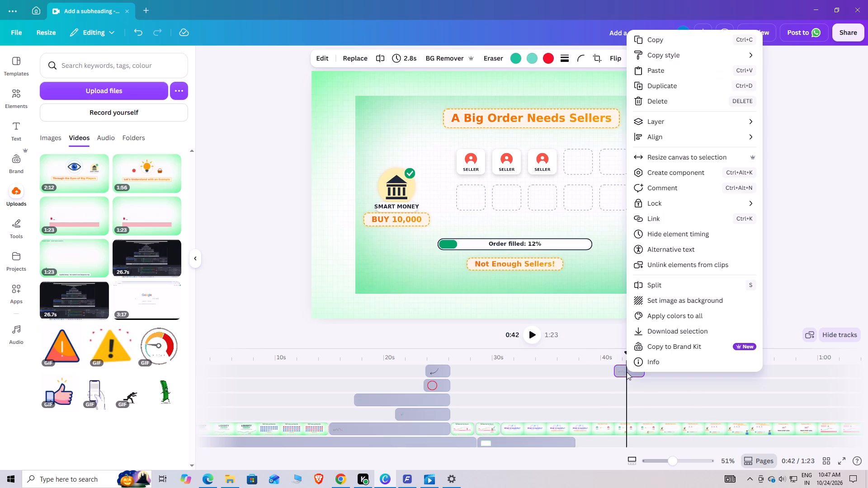
click(656, 100)
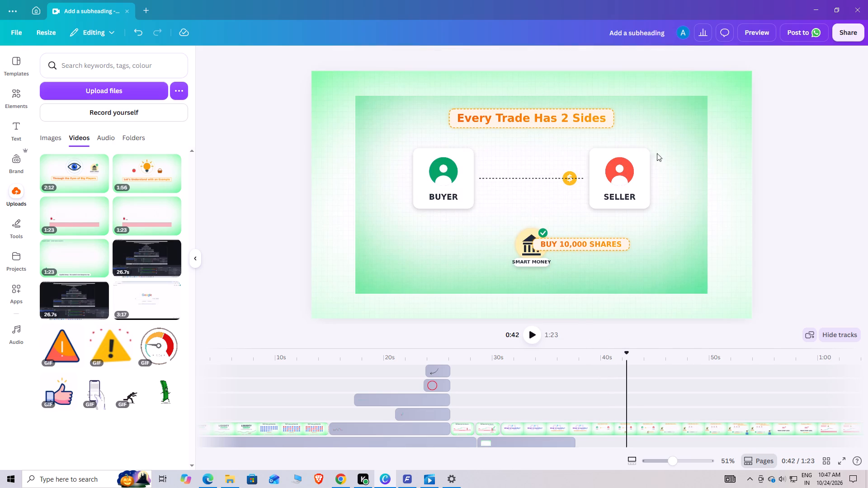
Play up to the "What is Liquidity?" scene, then align the clip to the canvas's top-left corner and enlarge it to fill the canvas.
click(458, 398)
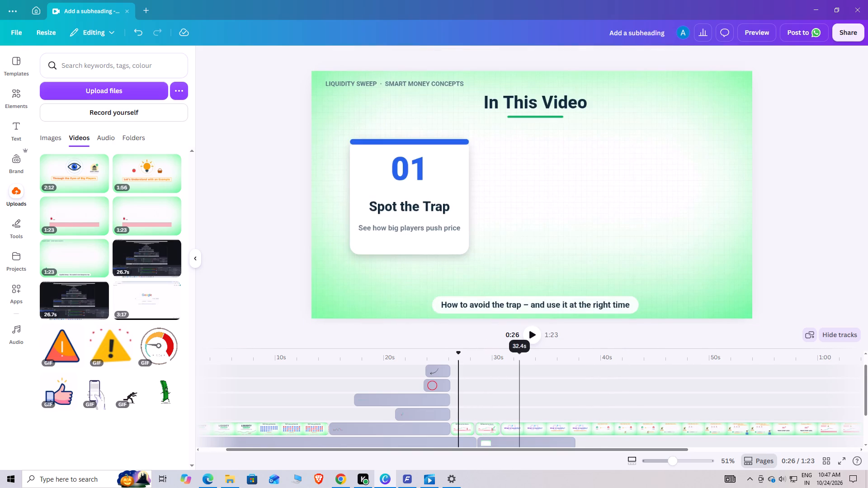
click(532, 336)
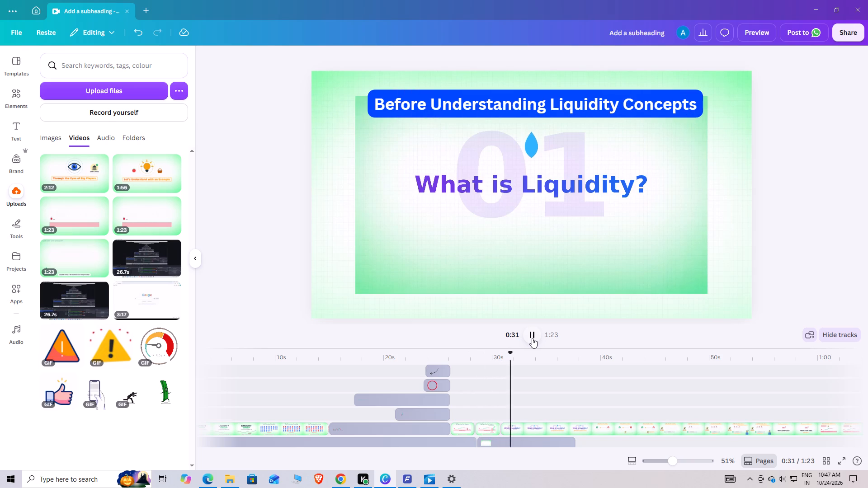
click(622, 230)
click(624, 234)
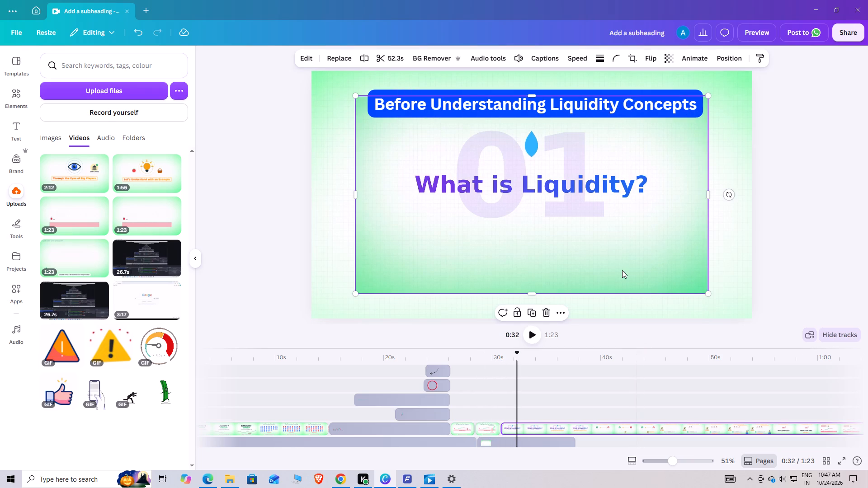
drag(622, 270, 575, 248)
click(587, 251)
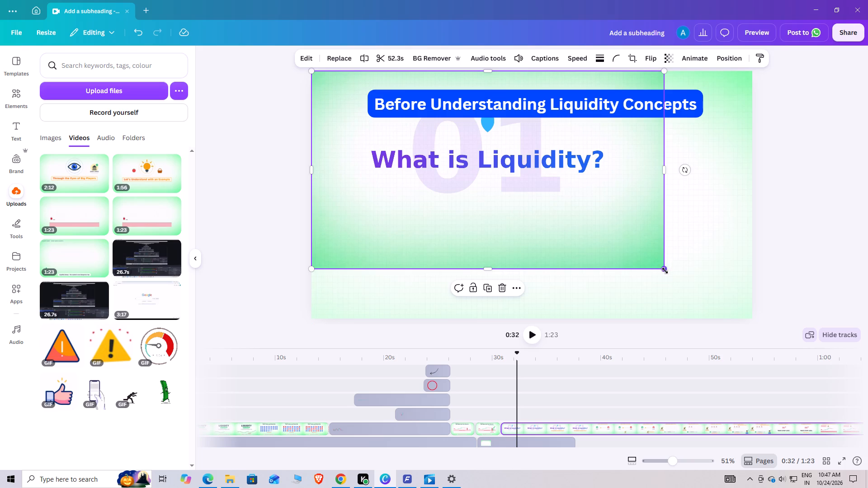
drag(665, 271, 739, 349)
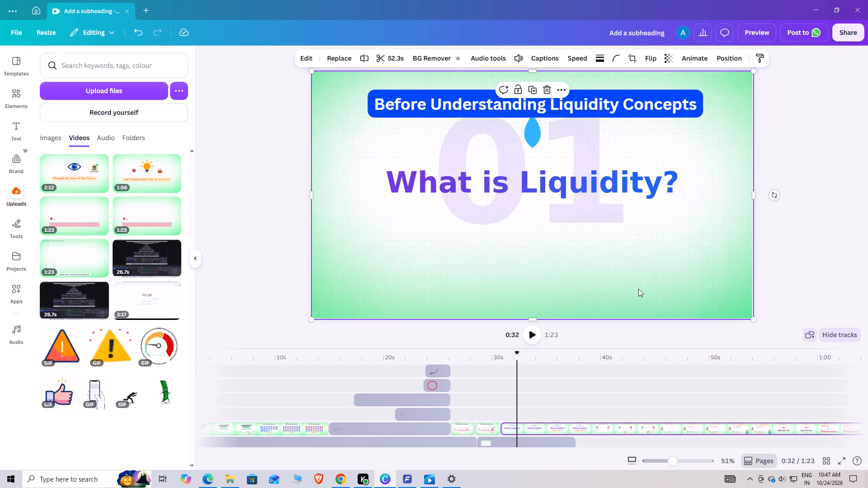
Shift the "What is Liquidity?" clip to start at about 32 s on the timeline and play the result against the narration.
drag(551, 429, 564, 428)
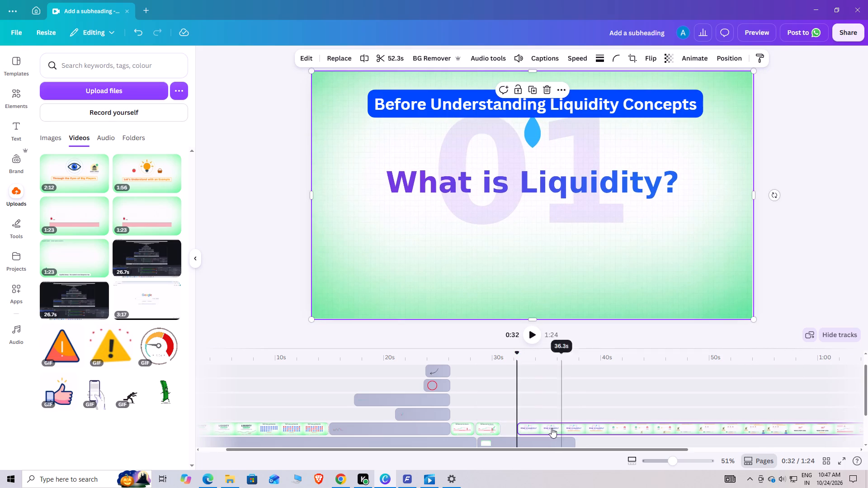
click(488, 391)
click(530, 330)
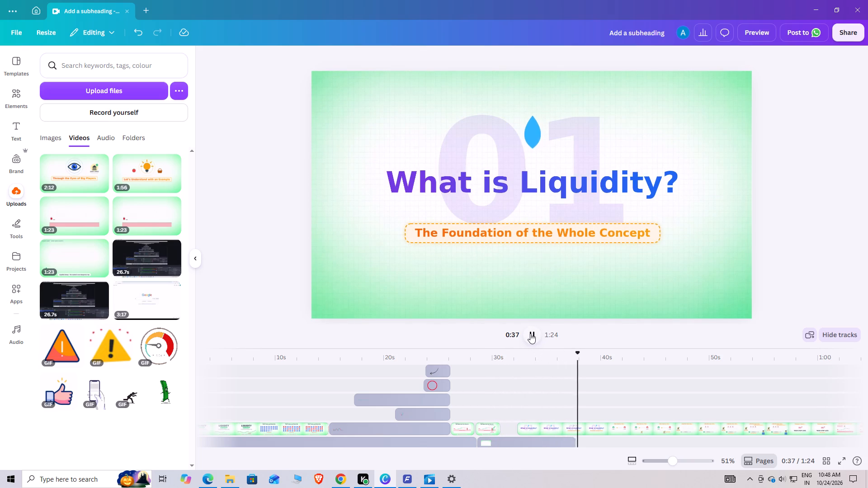
click(500, 400)
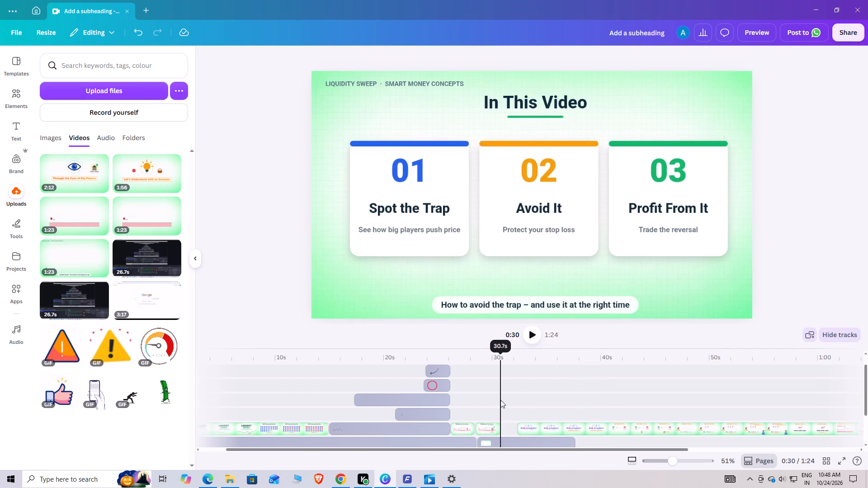
Move the "Before Understanding Liquidity Concepts" heading at about 30 s down to the middle of the canvas.
drag(501, 352, 840, 353)
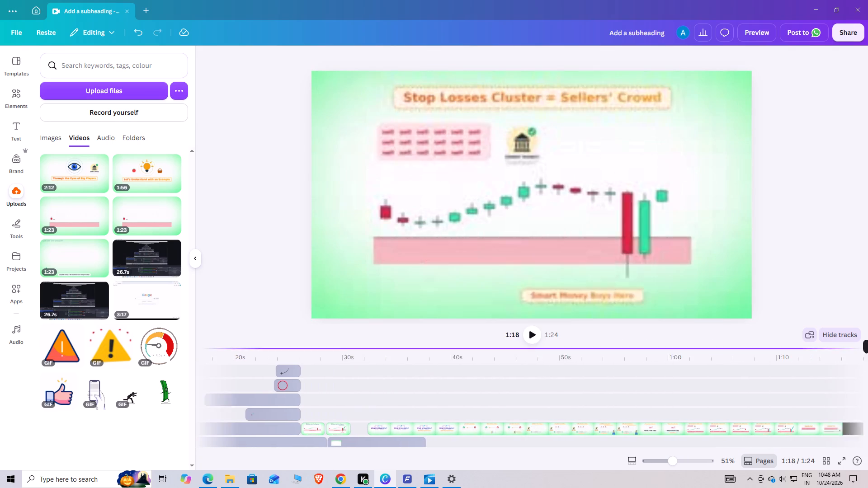
drag(840, 353, 321, 358)
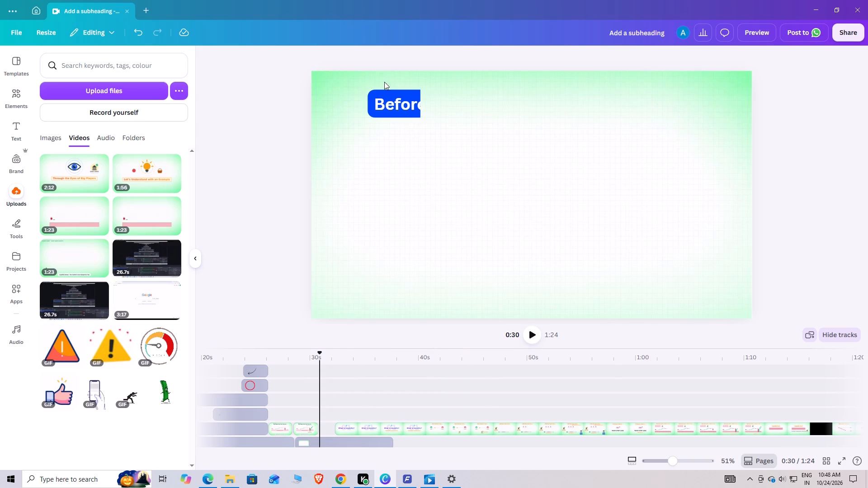
click(388, 95)
drag(480, 96, 477, 139)
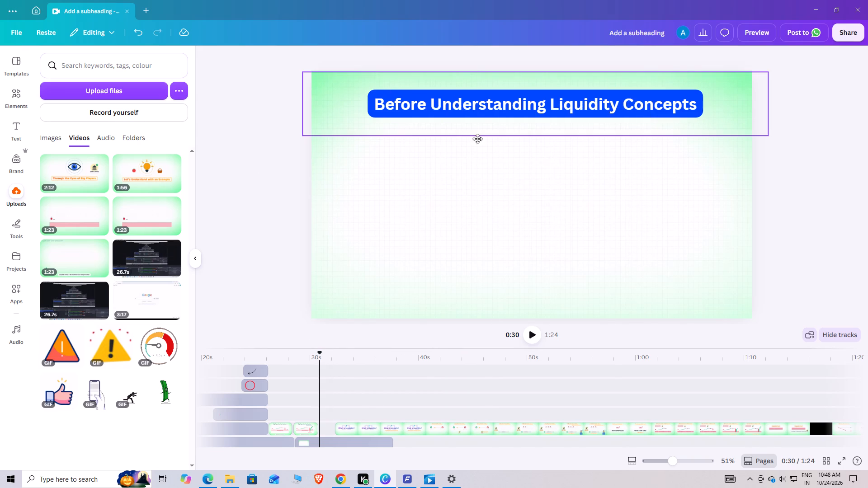
drag(477, 139, 469, 178)
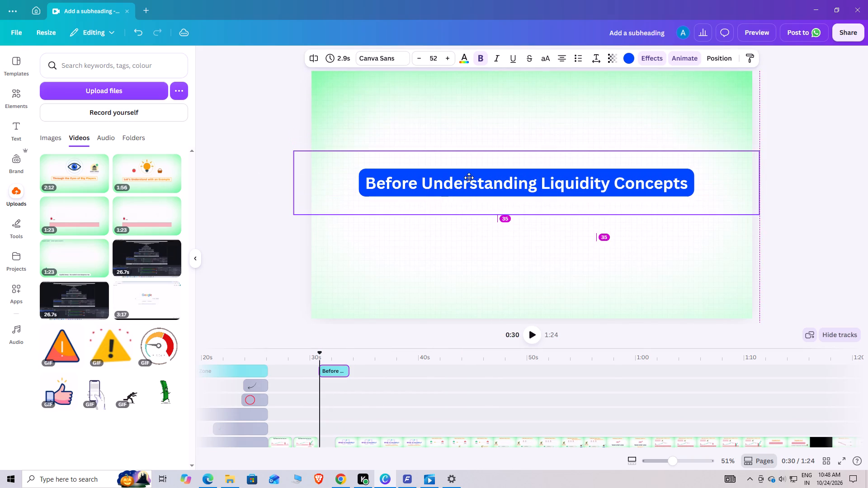
drag(469, 178, 485, 177)
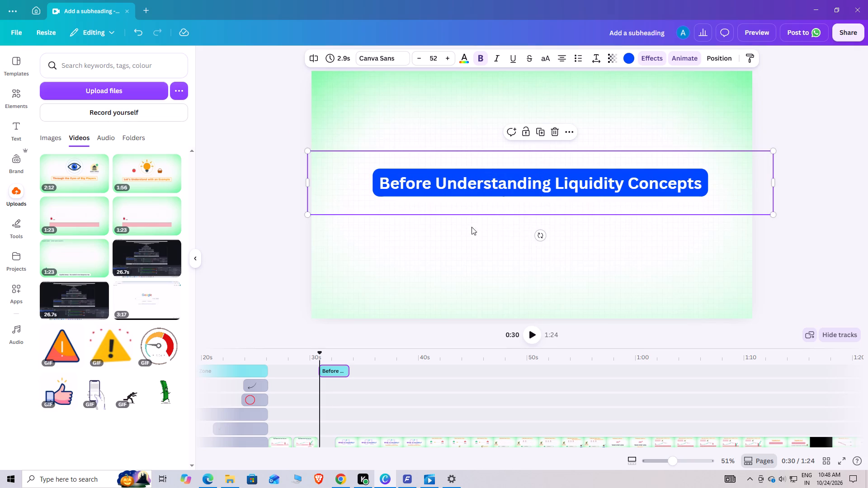
Trim the heading to end just before the "What is Liquidity?" clip at about 32 s and play the transition.
drag(346, 369, 345, 369)
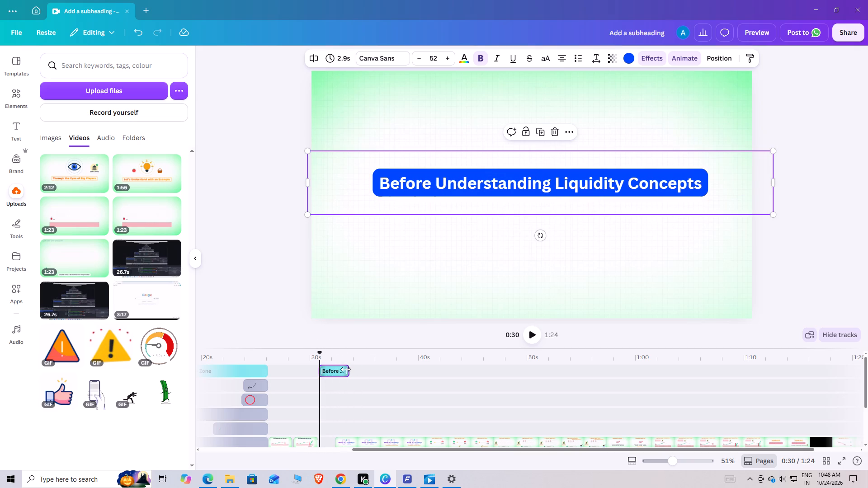
drag(345, 369, 332, 375)
click(308, 377)
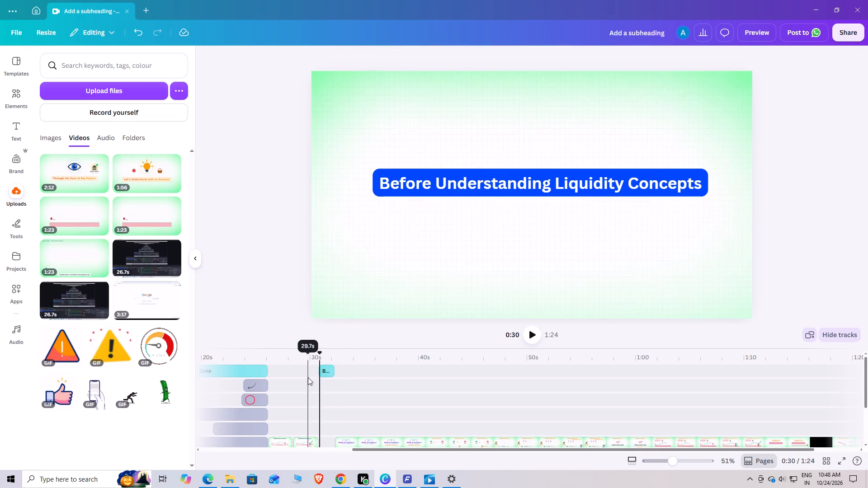
click(526, 337)
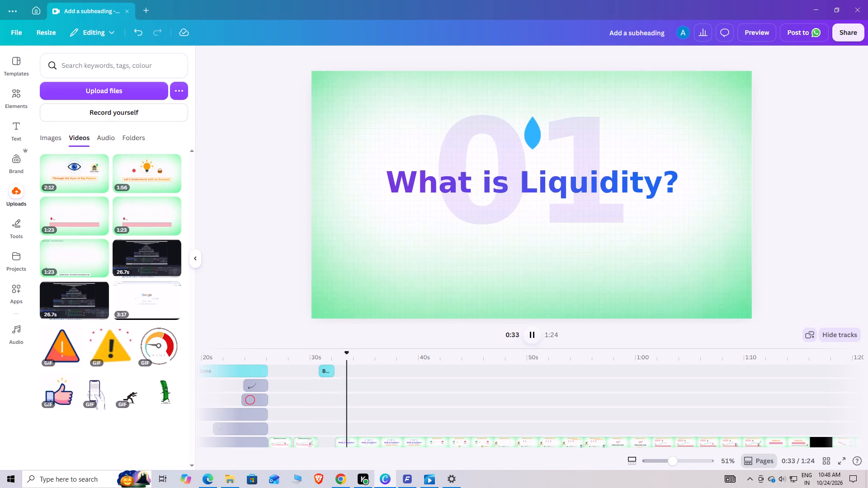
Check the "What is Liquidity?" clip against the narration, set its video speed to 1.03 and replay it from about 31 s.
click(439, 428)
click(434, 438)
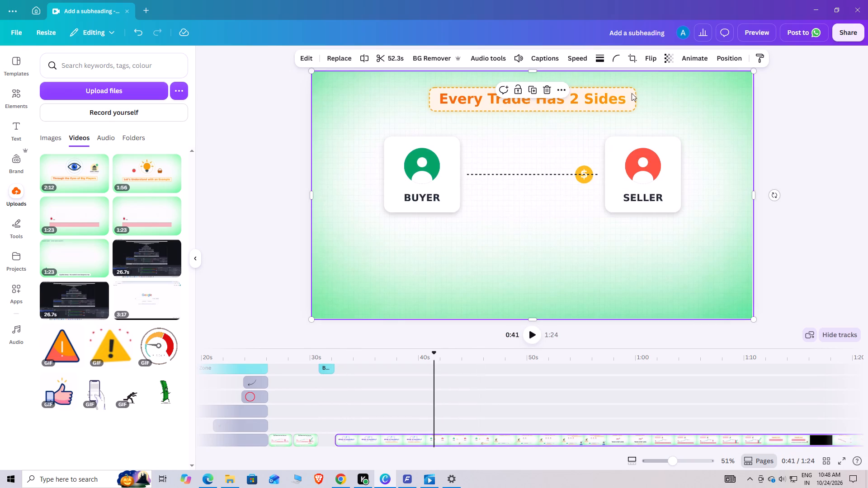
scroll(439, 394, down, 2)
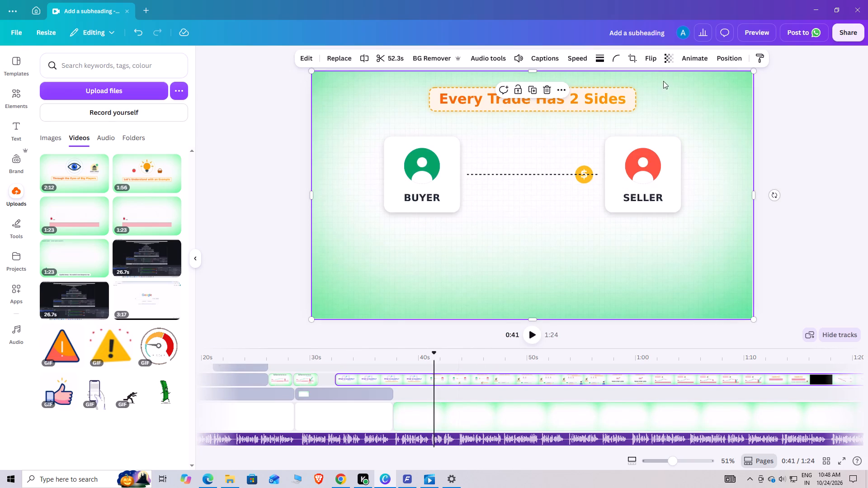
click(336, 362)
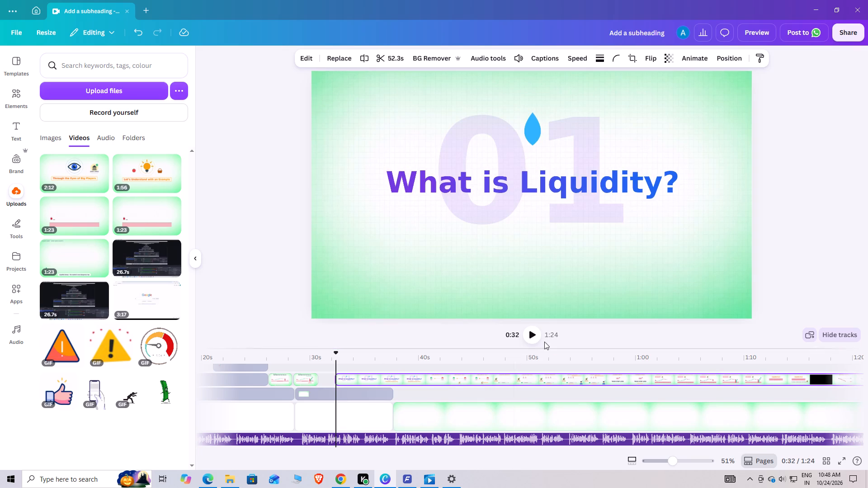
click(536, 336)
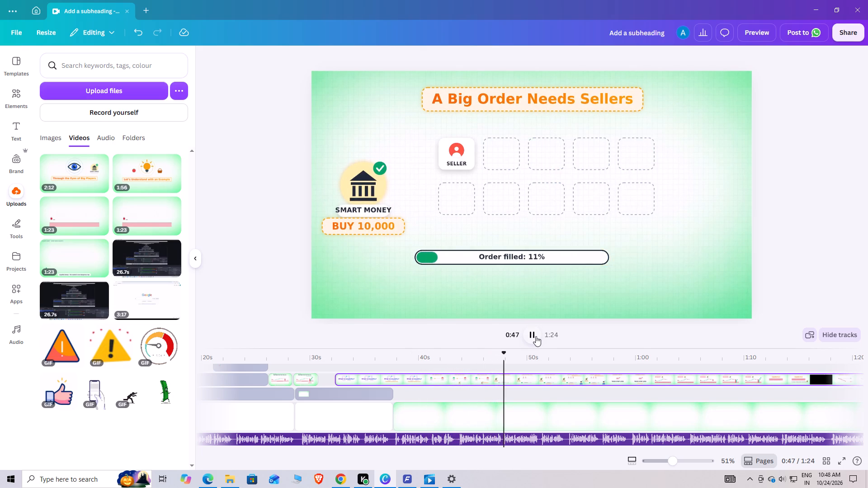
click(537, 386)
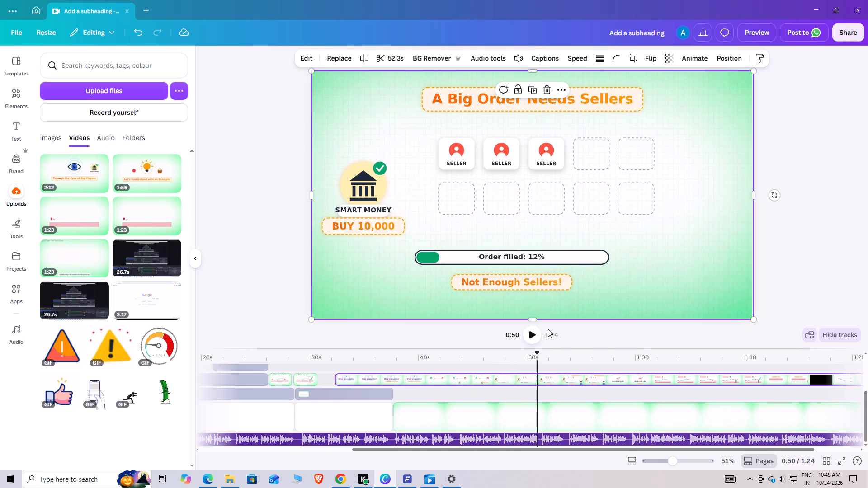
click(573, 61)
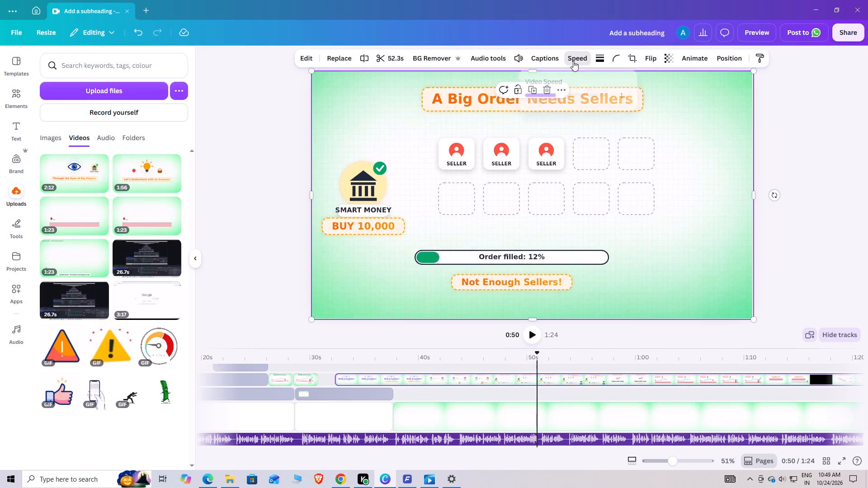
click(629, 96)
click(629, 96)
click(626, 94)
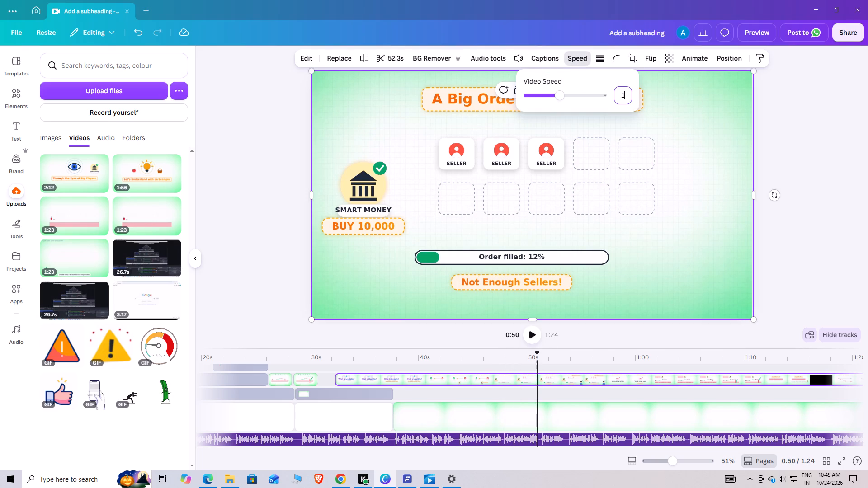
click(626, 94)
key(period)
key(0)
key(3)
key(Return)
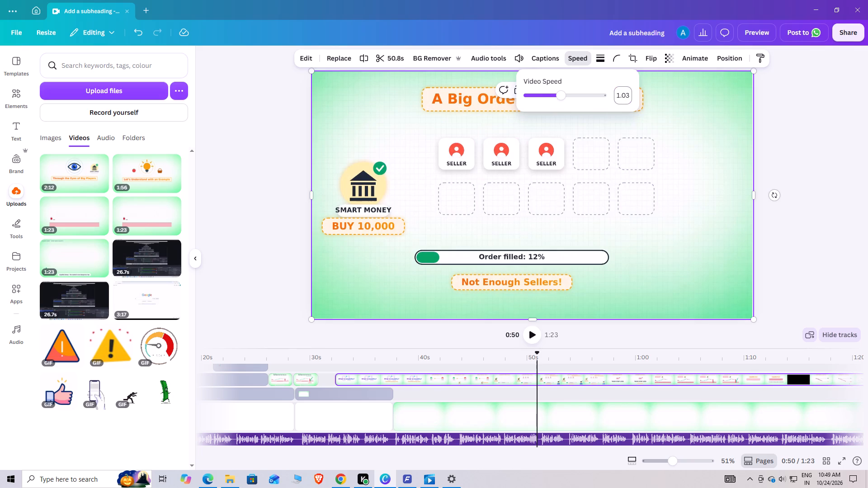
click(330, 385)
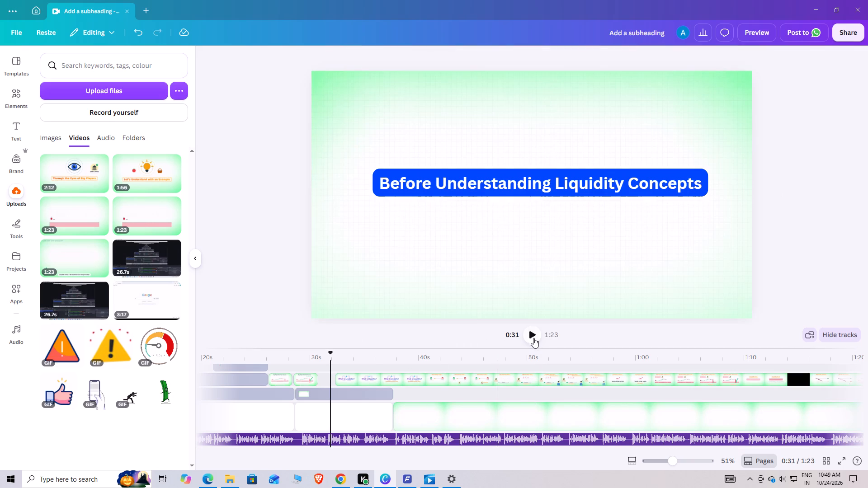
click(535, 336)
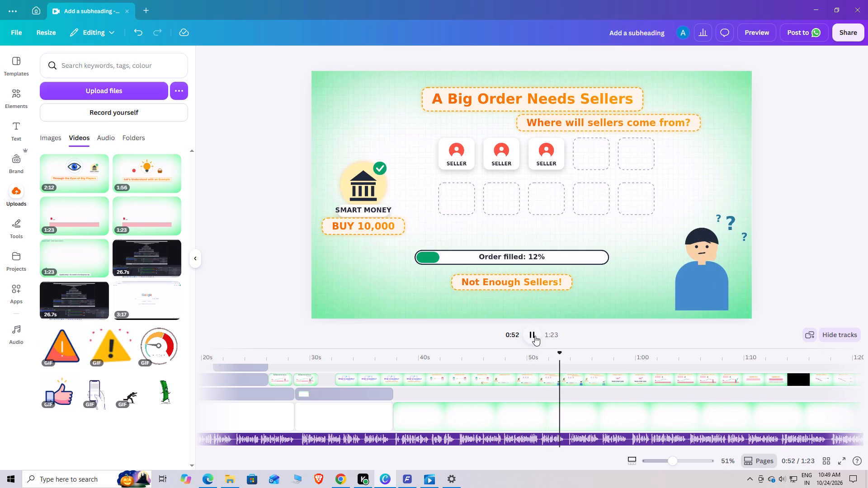
Set the "What is Liquidity?" clip's video speed to 1.05 and replay it from about 31 s.
click(597, 385)
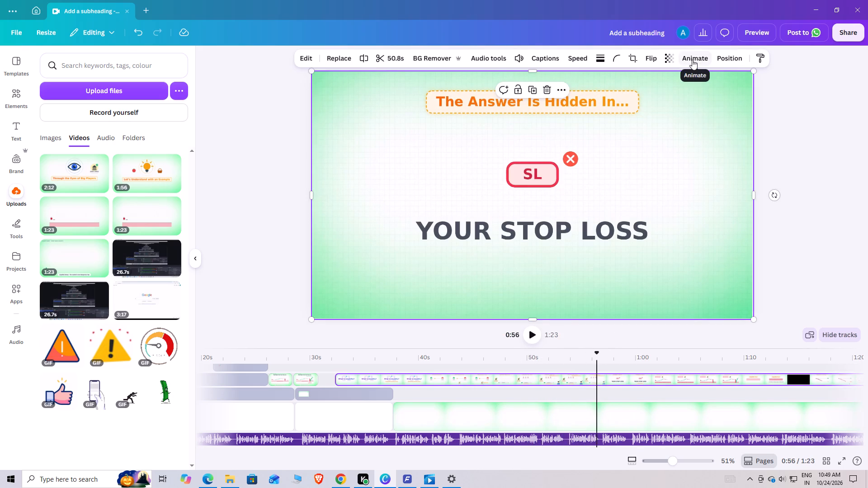
click(691, 60)
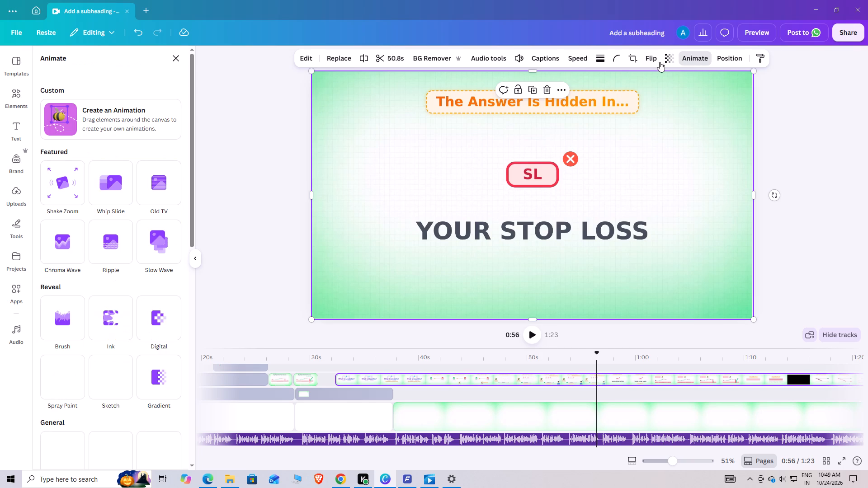
click(579, 58)
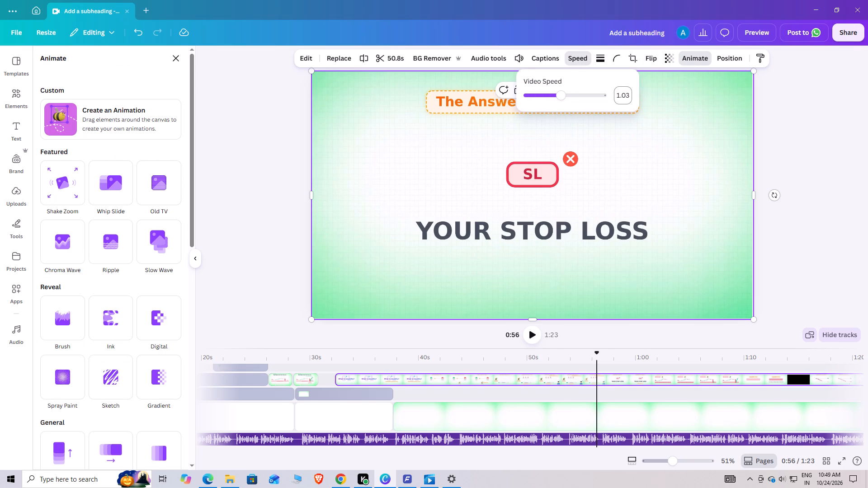
click(627, 94)
click(627, 94)
click(629, 94)
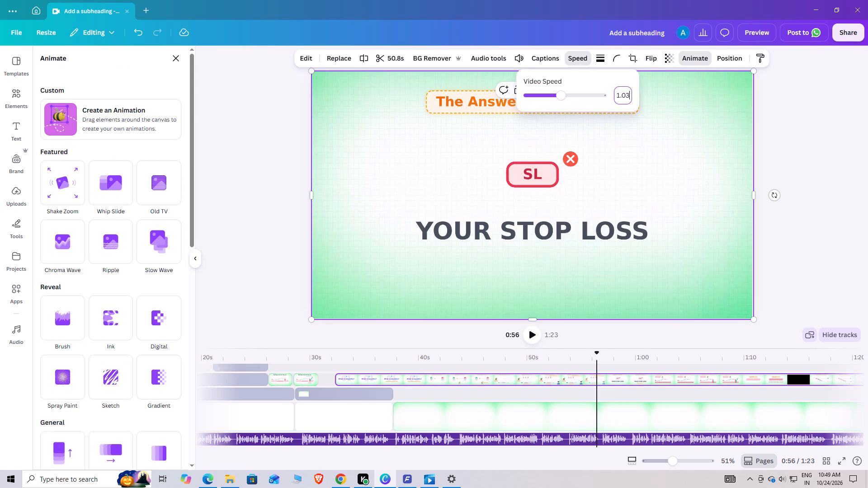
double_click(629, 94)
click(627, 94)
click(624, 94)
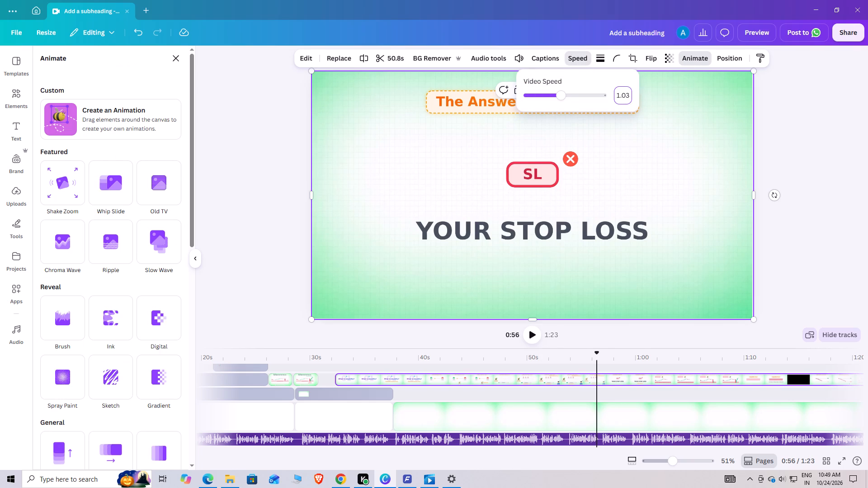
click(627, 94)
click(628, 94)
click(628, 94)
key(BackSpace)
key(5)
key(Return)
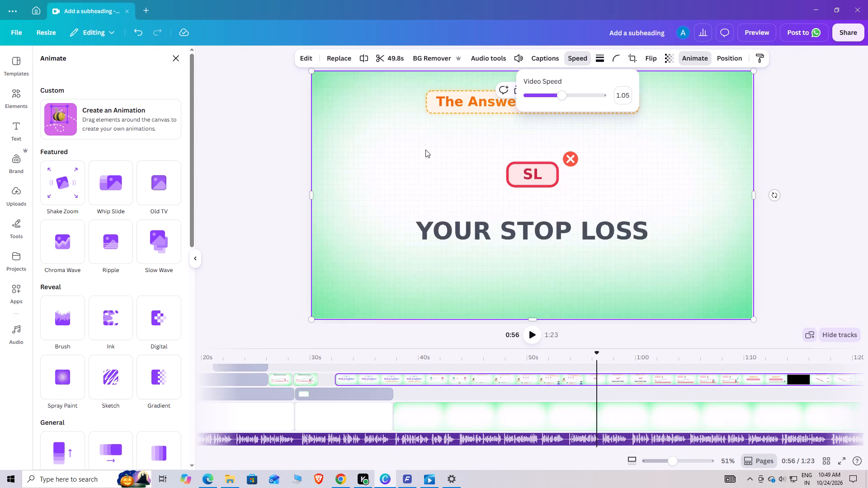
click(330, 363)
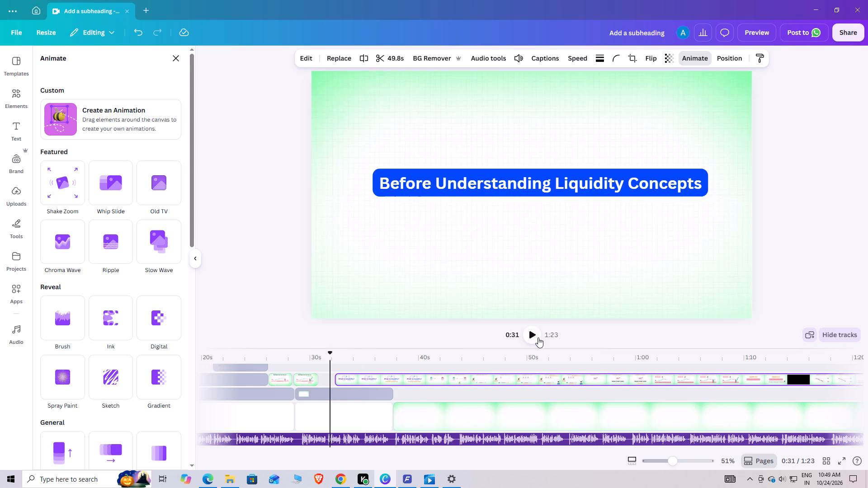
click(538, 338)
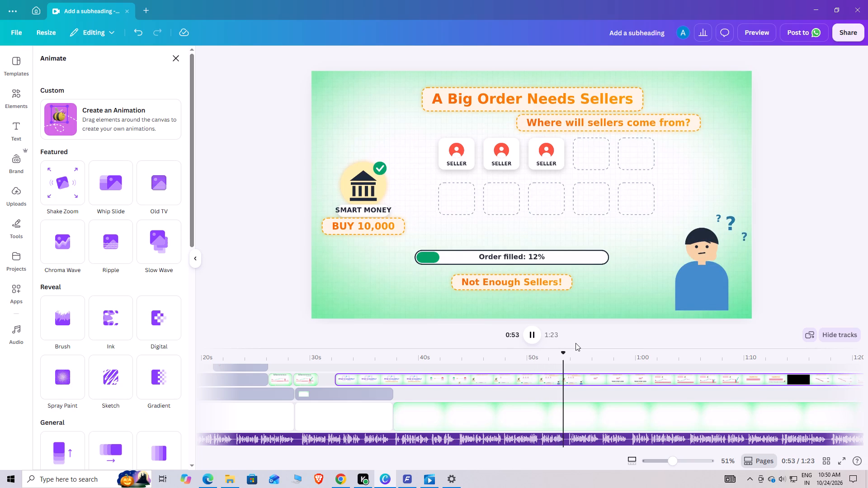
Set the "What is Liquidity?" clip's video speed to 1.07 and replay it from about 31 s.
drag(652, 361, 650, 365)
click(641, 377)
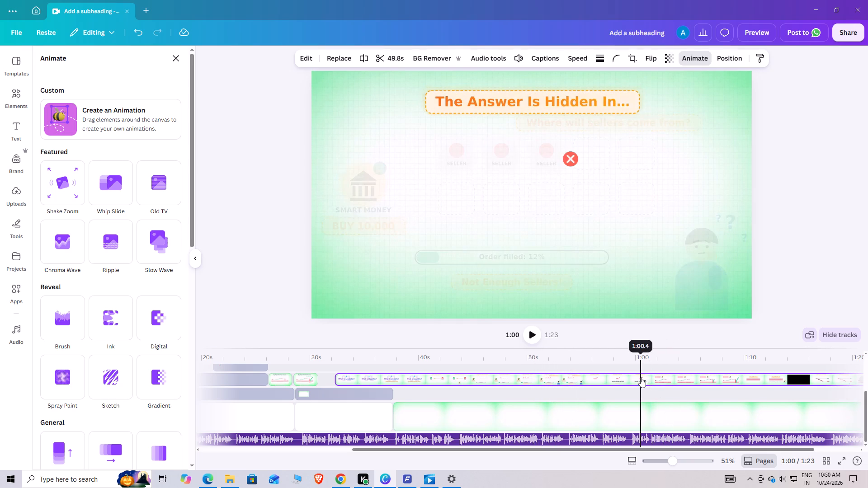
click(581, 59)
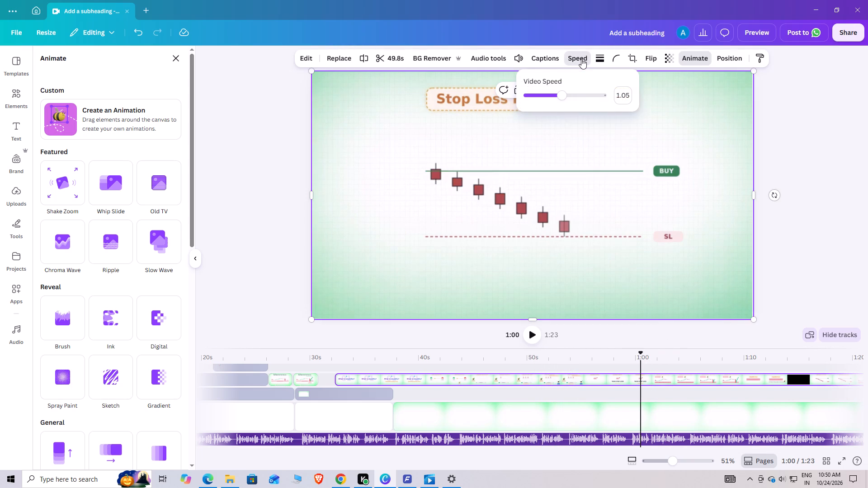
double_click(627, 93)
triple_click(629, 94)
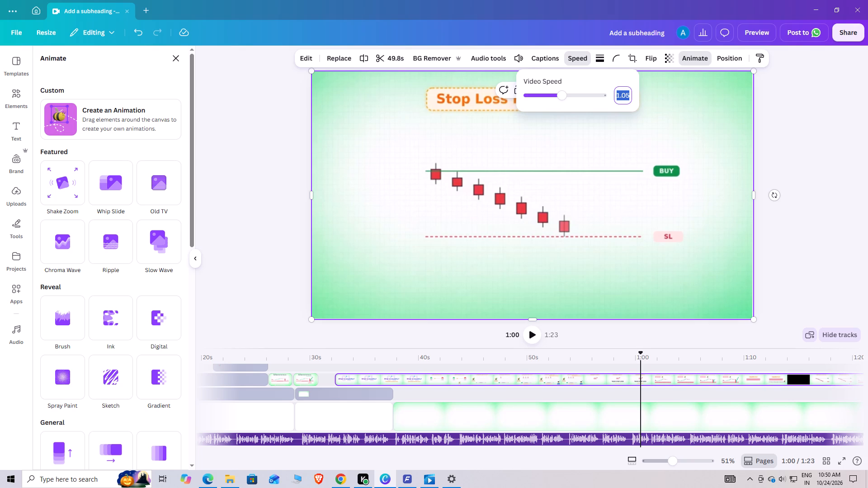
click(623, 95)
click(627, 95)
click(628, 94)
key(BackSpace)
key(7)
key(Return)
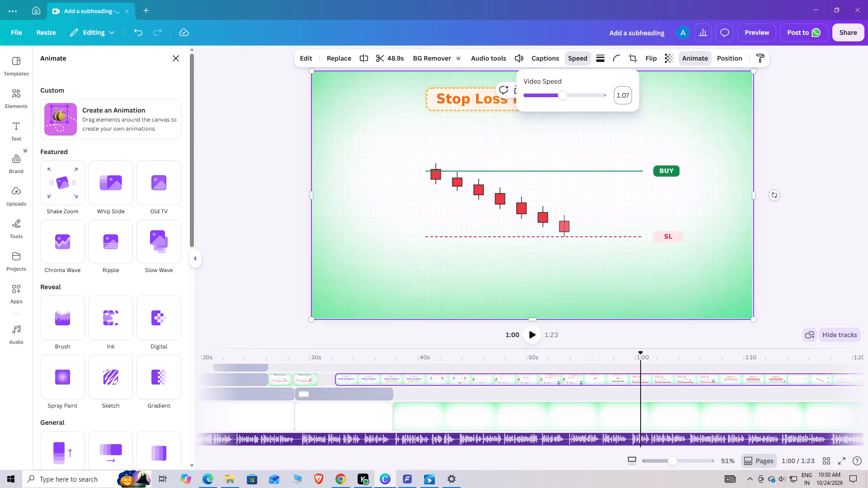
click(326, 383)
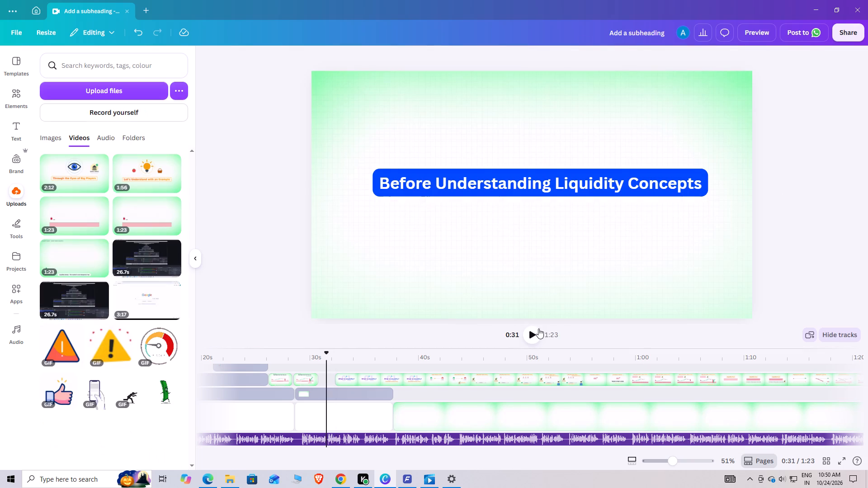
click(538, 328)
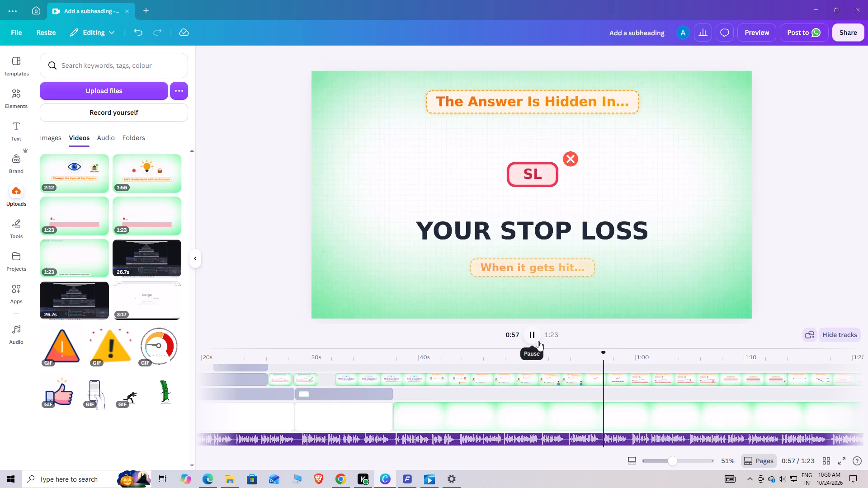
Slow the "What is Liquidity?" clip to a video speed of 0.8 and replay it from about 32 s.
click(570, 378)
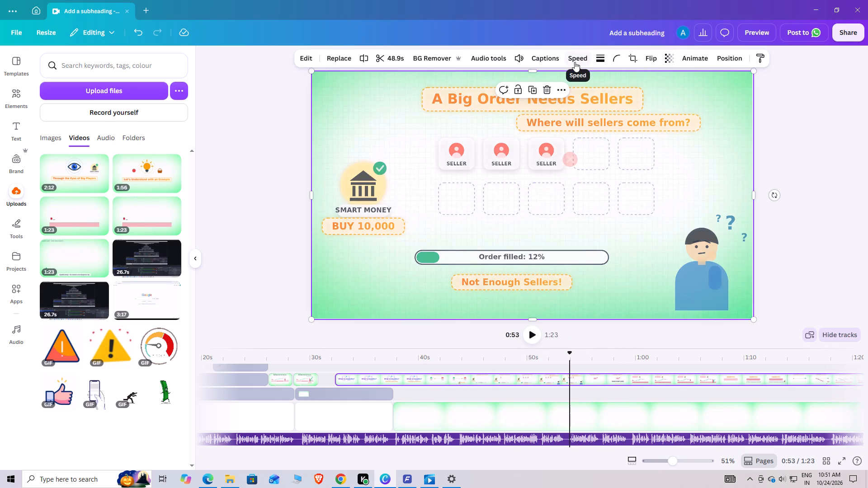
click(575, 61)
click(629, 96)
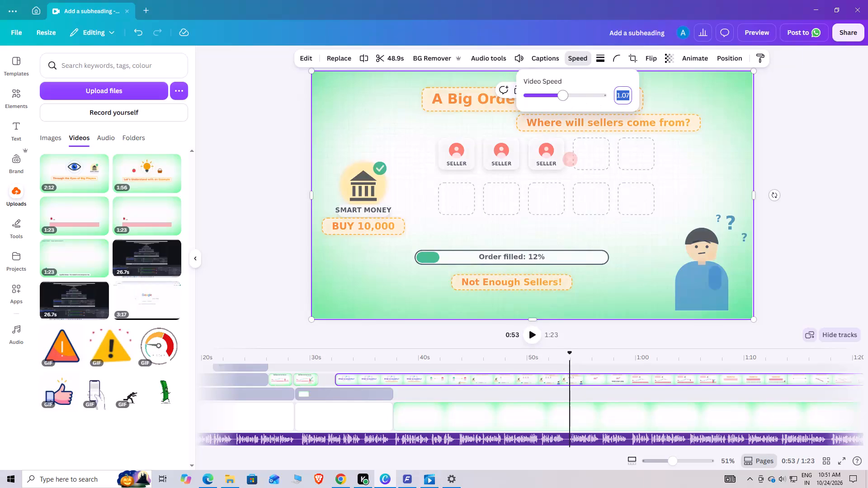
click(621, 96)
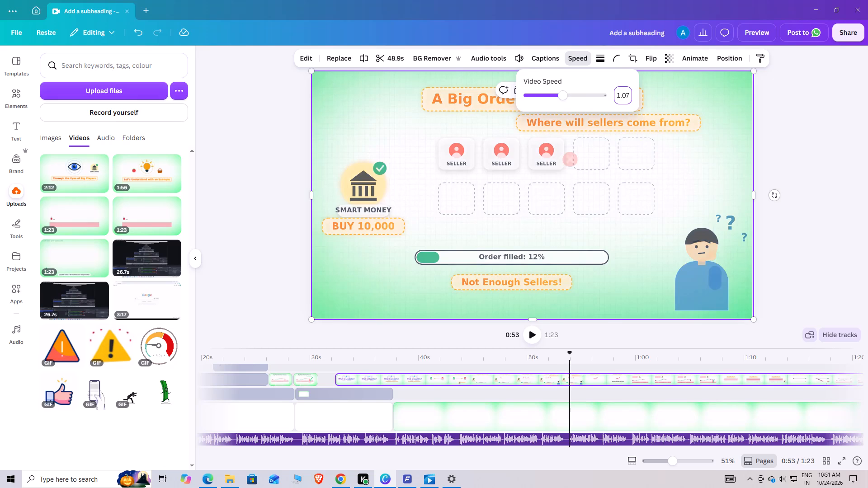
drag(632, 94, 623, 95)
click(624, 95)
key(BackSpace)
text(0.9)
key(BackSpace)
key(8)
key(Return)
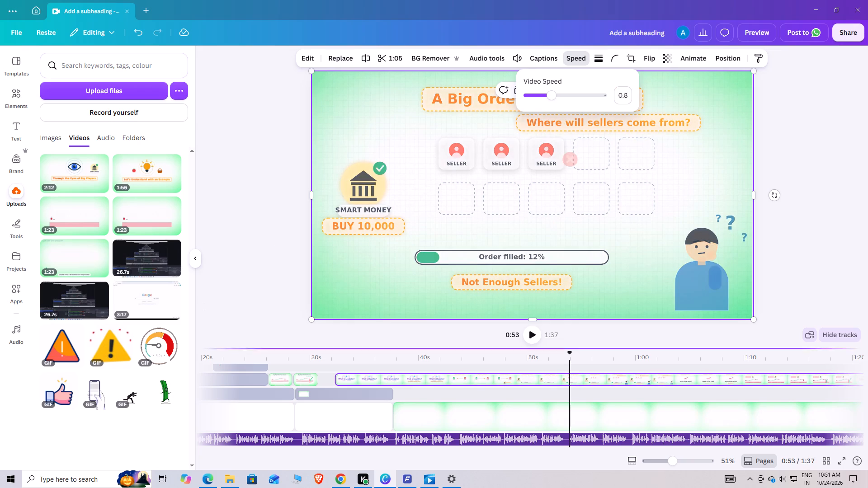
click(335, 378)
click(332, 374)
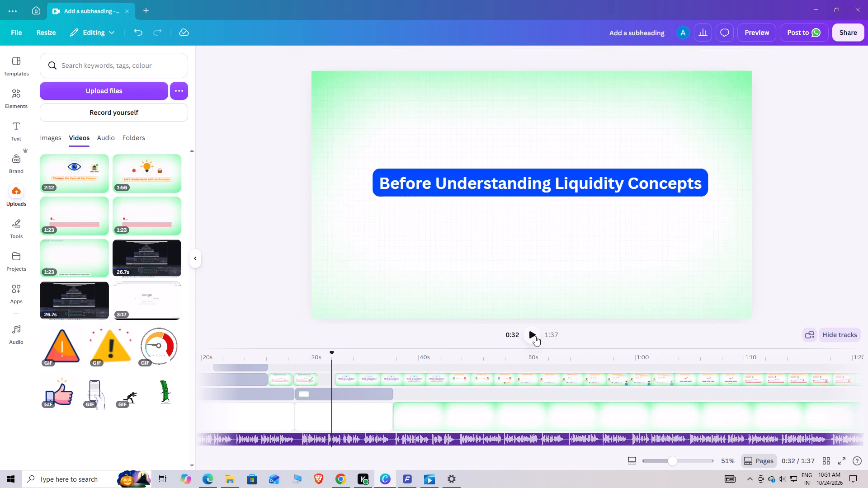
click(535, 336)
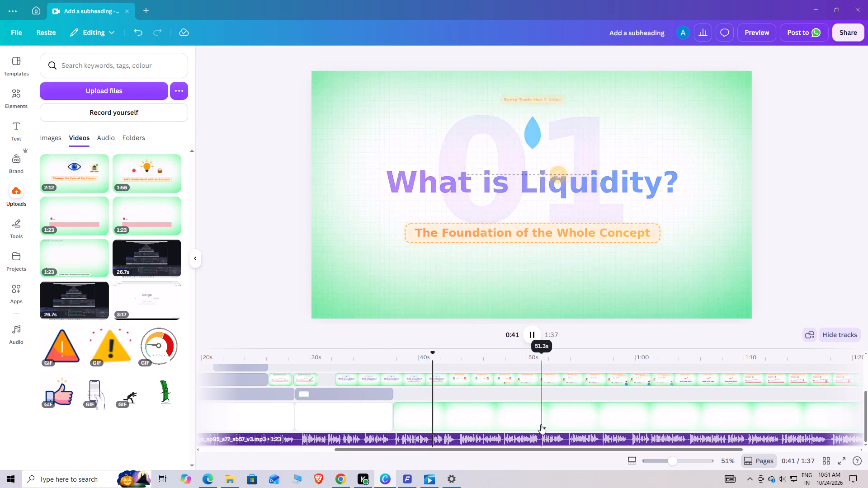
Set the "What is Liquidity?" clip's video speed to 0.9 and replay it from about 32 s.
click(541, 381)
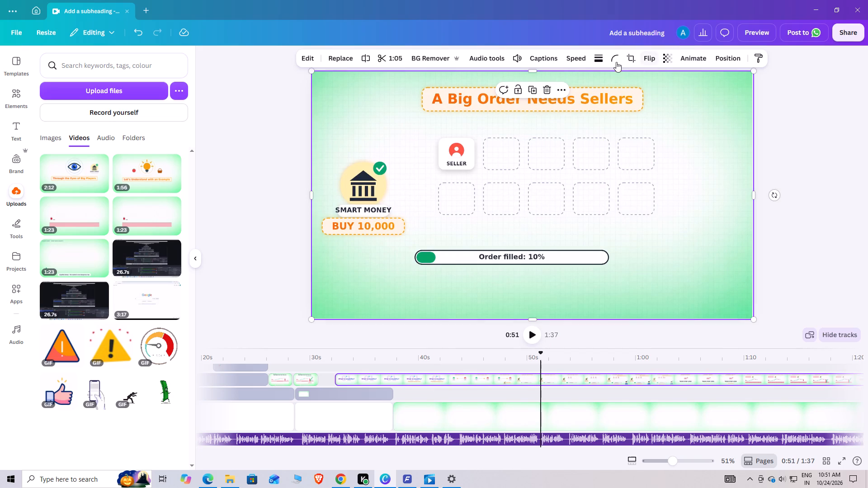
click(575, 59)
double_click(623, 94)
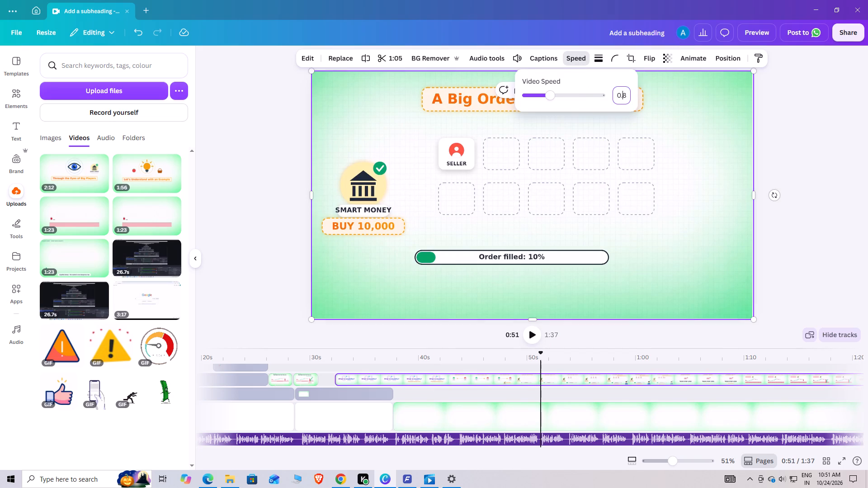
triple_click(627, 94)
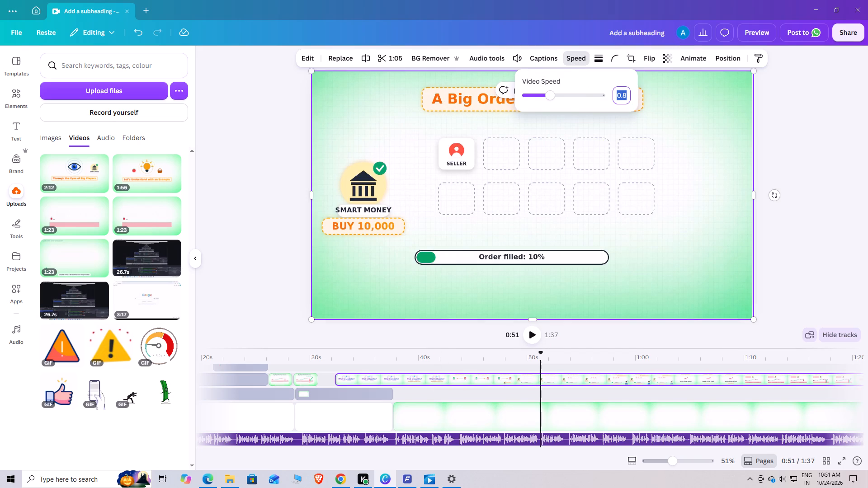
click(627, 94)
key(BackSpace)
key(9)
key(Return)
key(Return)
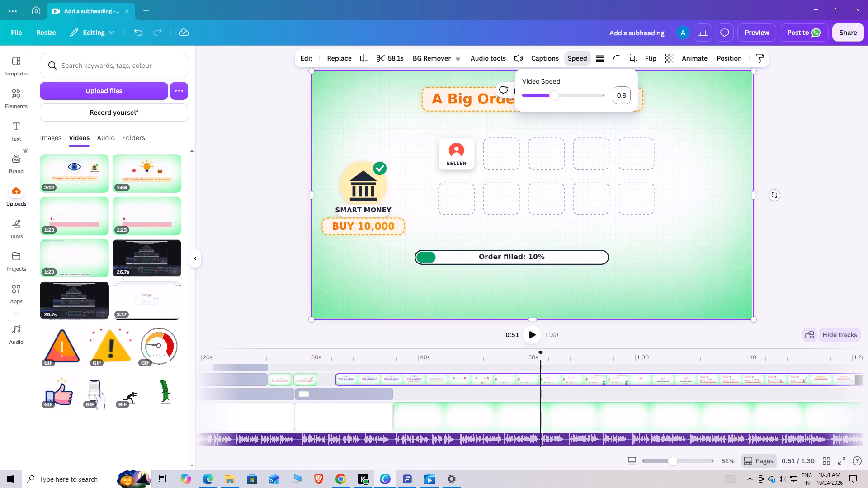
click(334, 408)
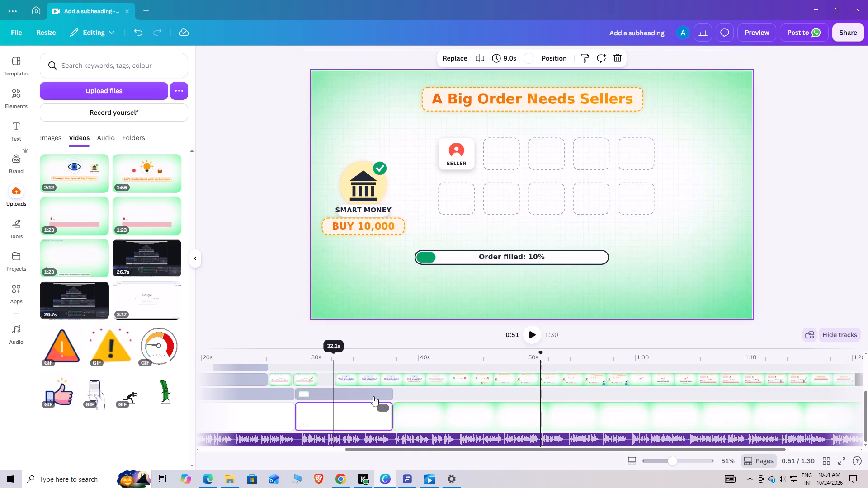
click(531, 330)
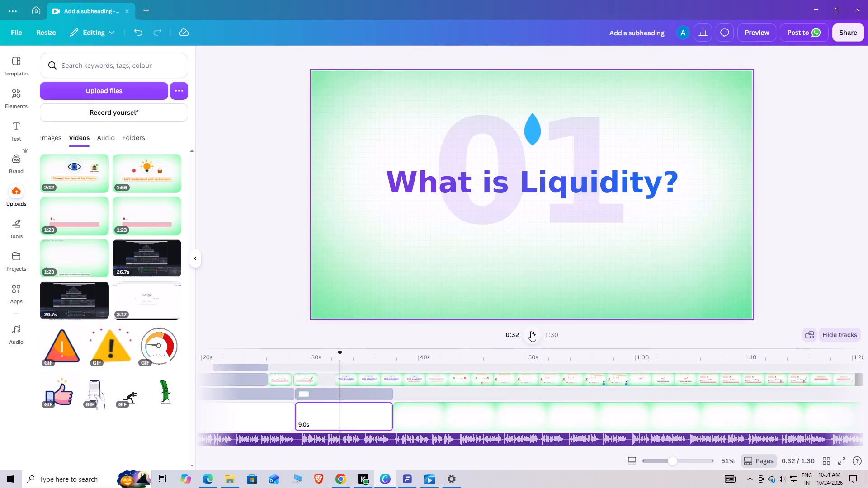
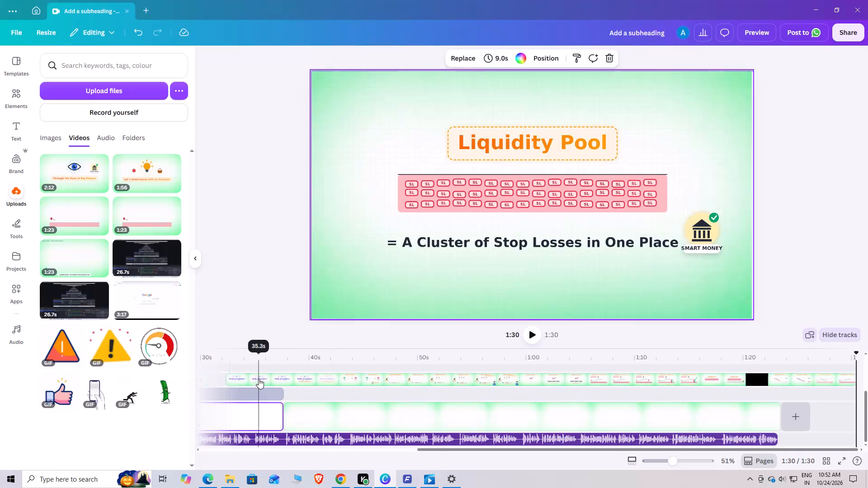
Play the video from about 0:36 to check the explainer clip's sync with the narration.
click(273, 363)
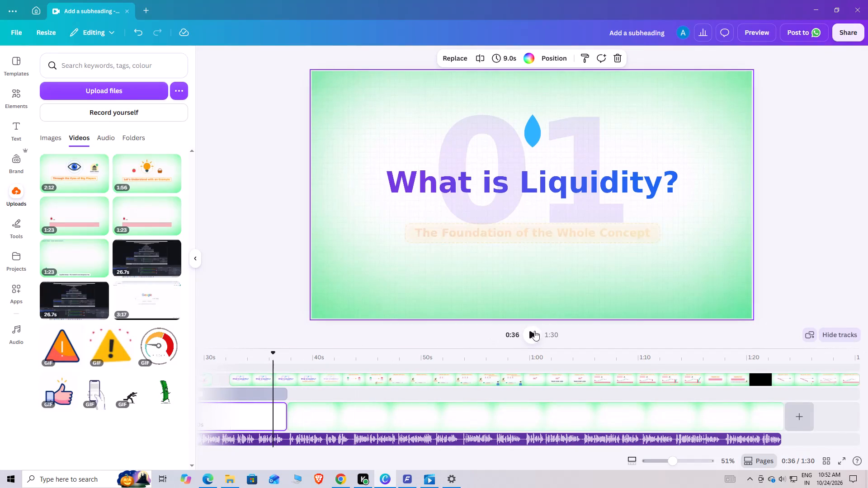
click(534, 331)
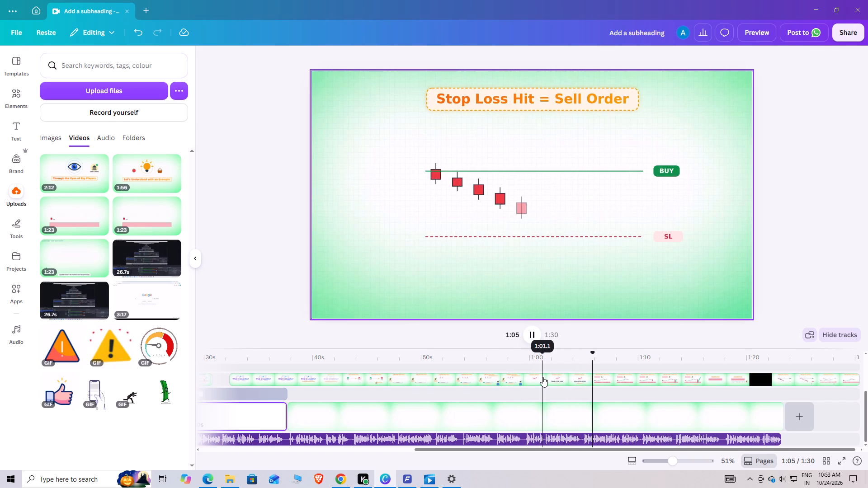
Split the "What is Liquidity?" explainer clip at about 1:01, where the "When it gets hit..." caption is on screen.
drag(542, 355, 545, 355)
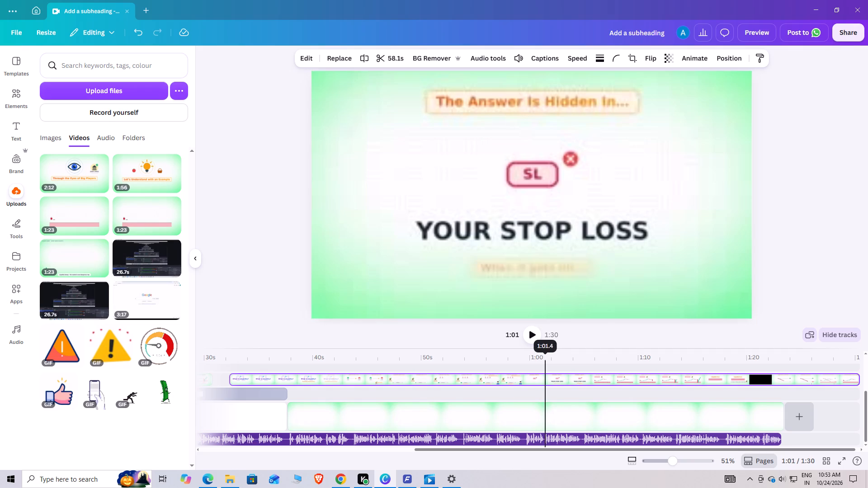
drag(545, 355, 519, 361)
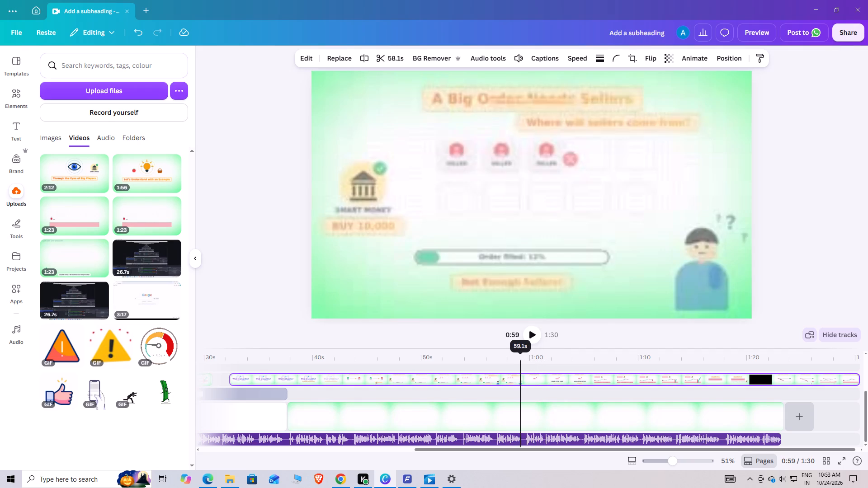
drag(519, 361, 489, 366)
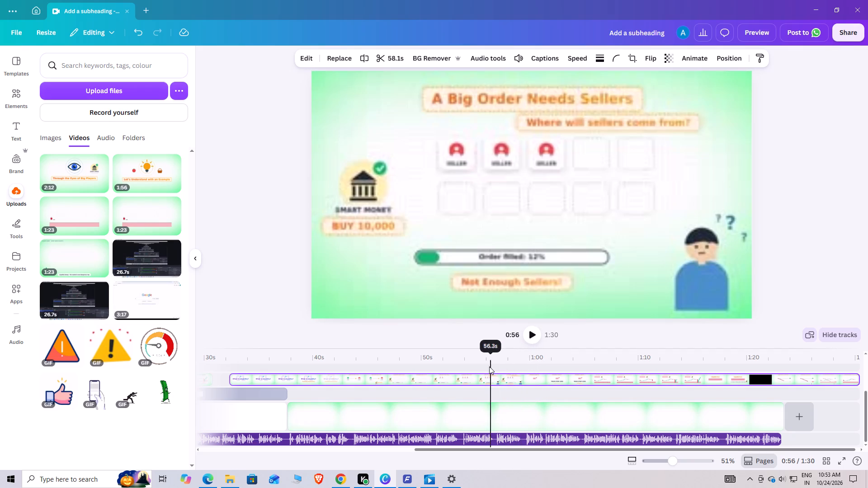
drag(489, 366, 488, 366)
click(526, 338)
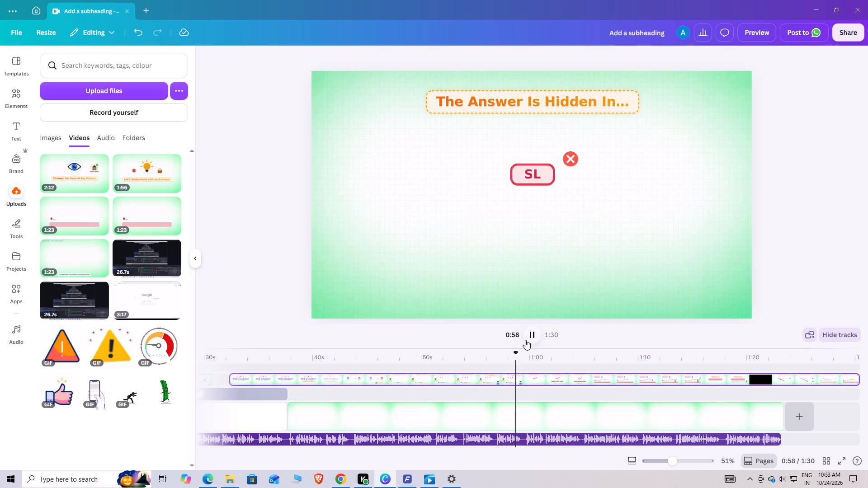
click(526, 342)
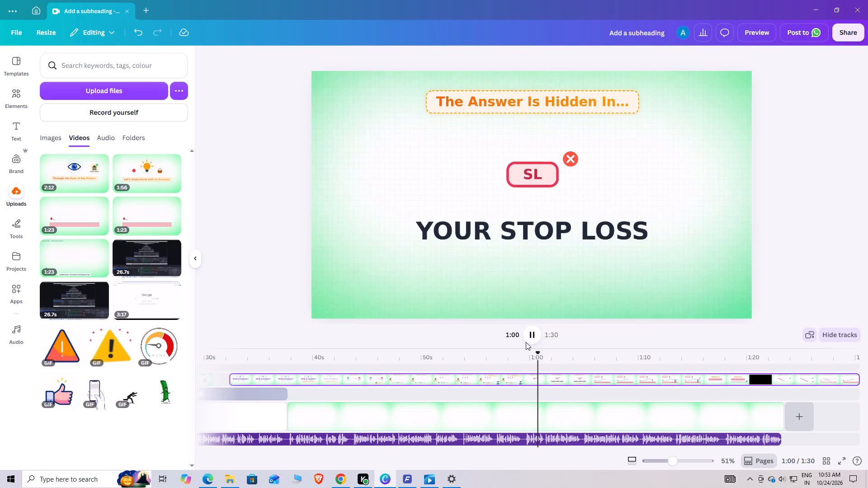
click(530, 337)
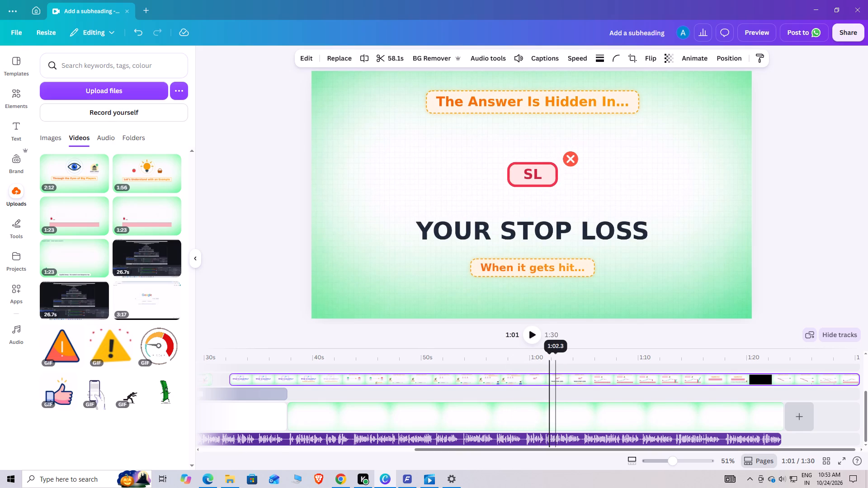
drag(549, 357, 526, 362)
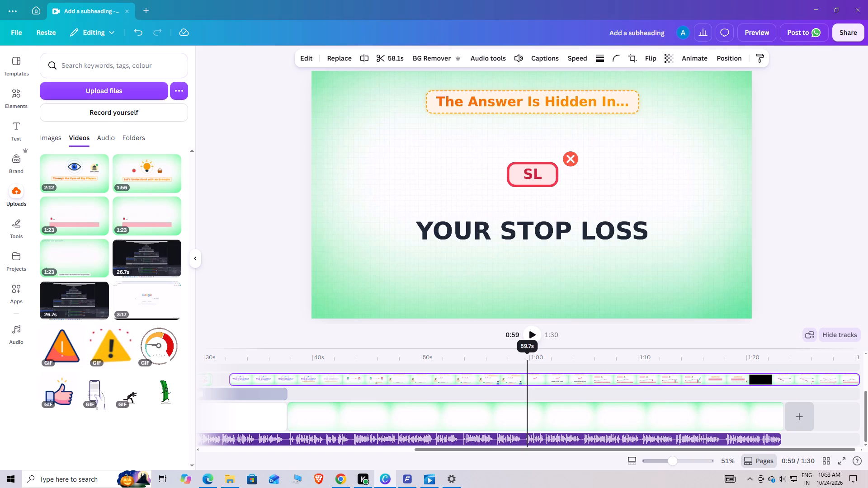
drag(526, 362, 528, 363)
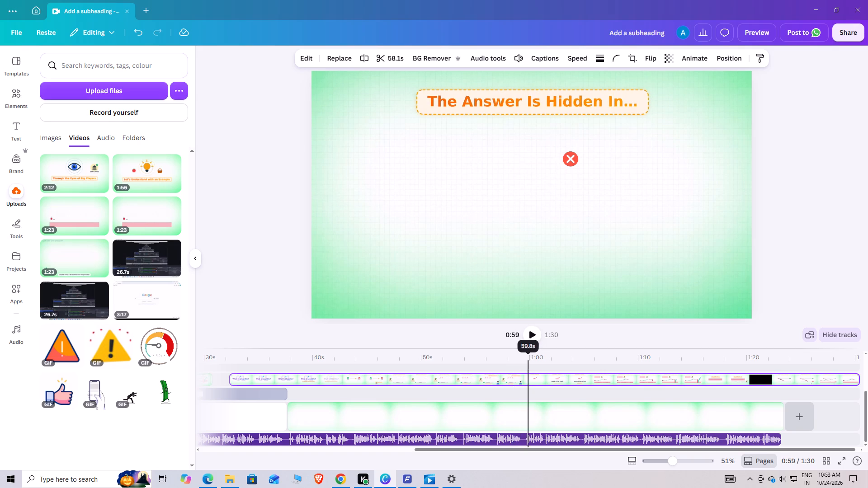
drag(528, 363, 549, 363)
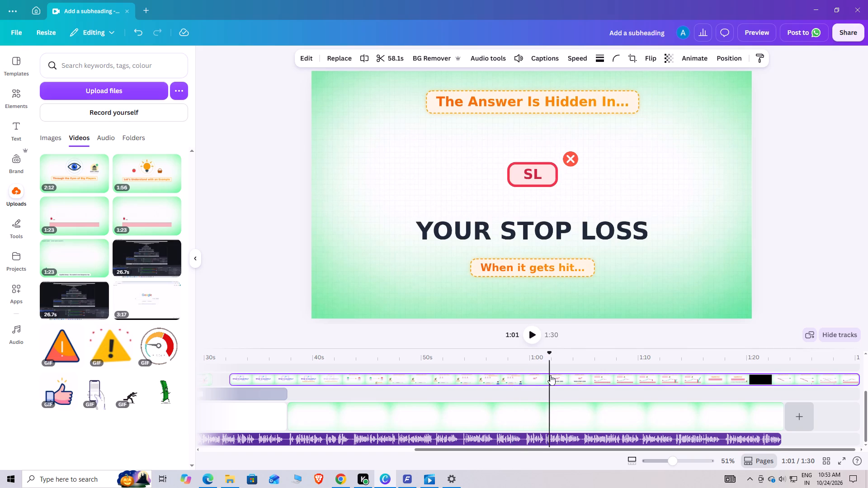
right_click(549, 378)
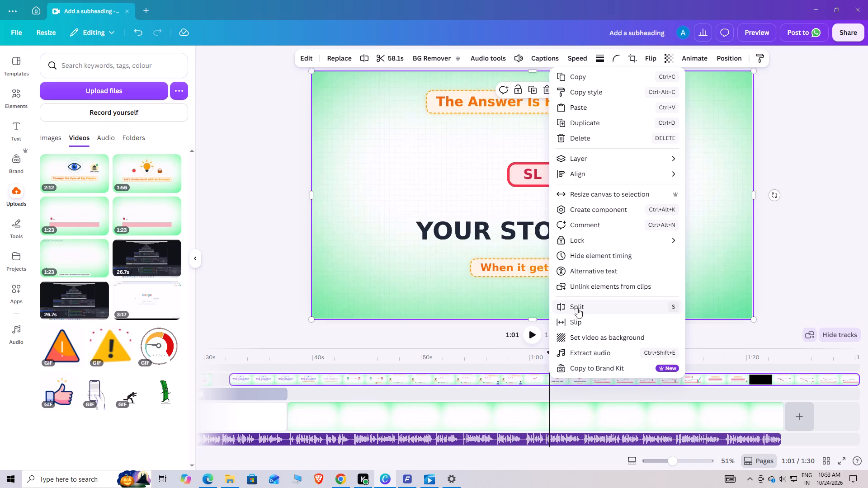
click(577, 308)
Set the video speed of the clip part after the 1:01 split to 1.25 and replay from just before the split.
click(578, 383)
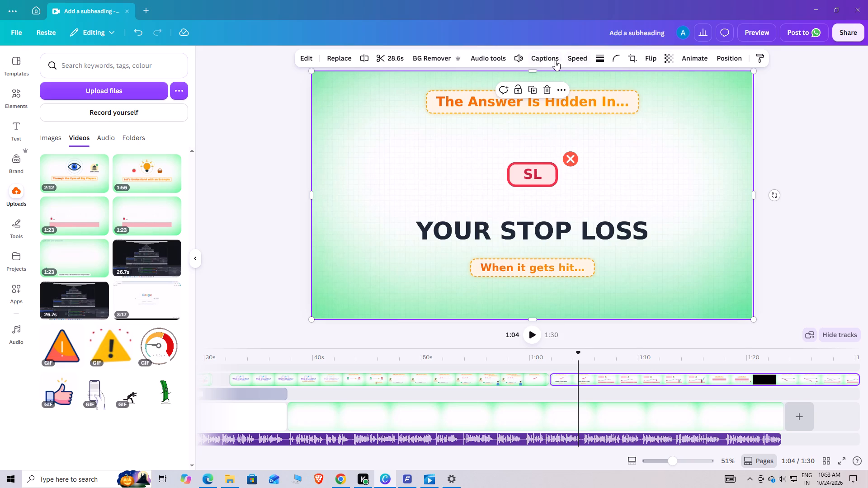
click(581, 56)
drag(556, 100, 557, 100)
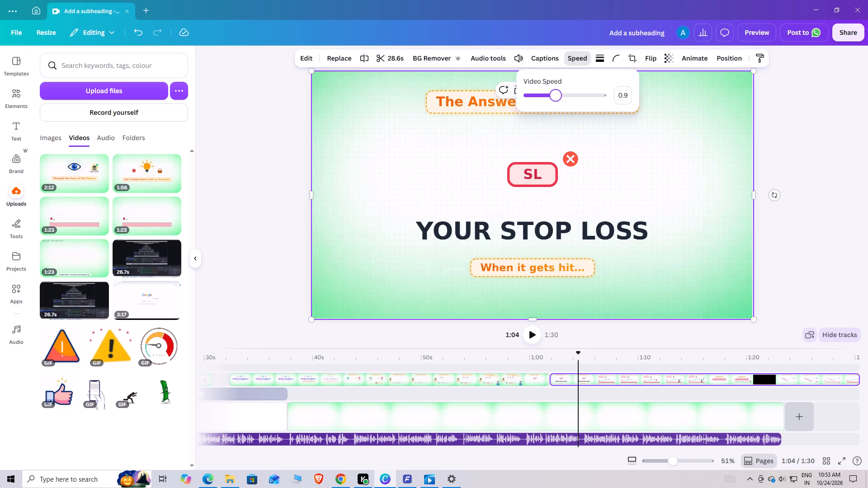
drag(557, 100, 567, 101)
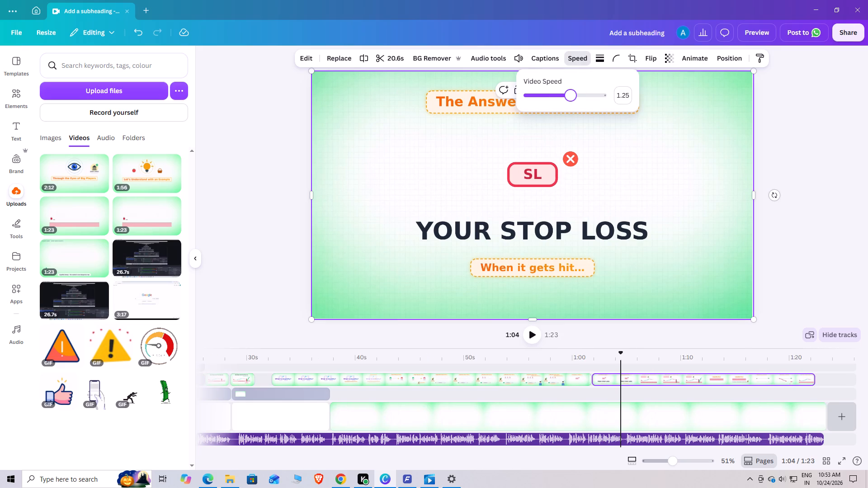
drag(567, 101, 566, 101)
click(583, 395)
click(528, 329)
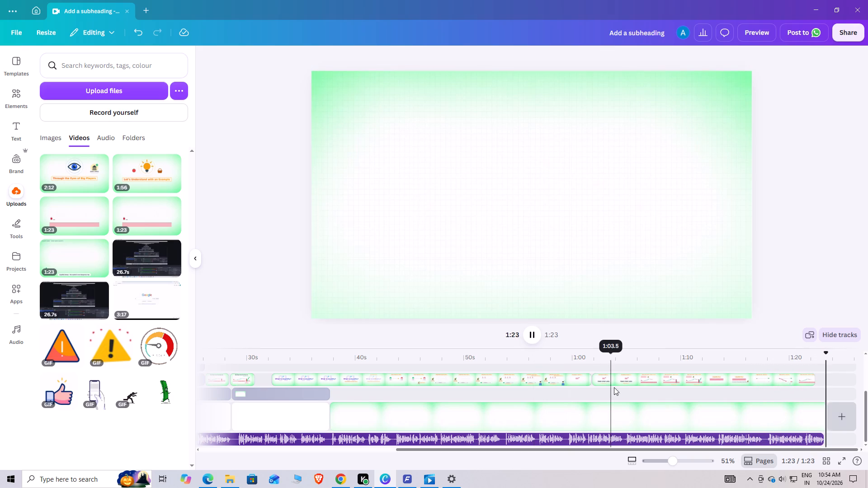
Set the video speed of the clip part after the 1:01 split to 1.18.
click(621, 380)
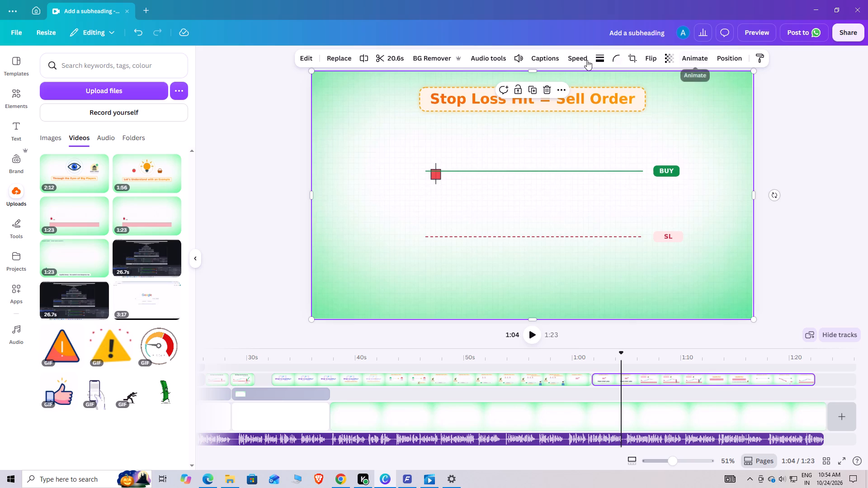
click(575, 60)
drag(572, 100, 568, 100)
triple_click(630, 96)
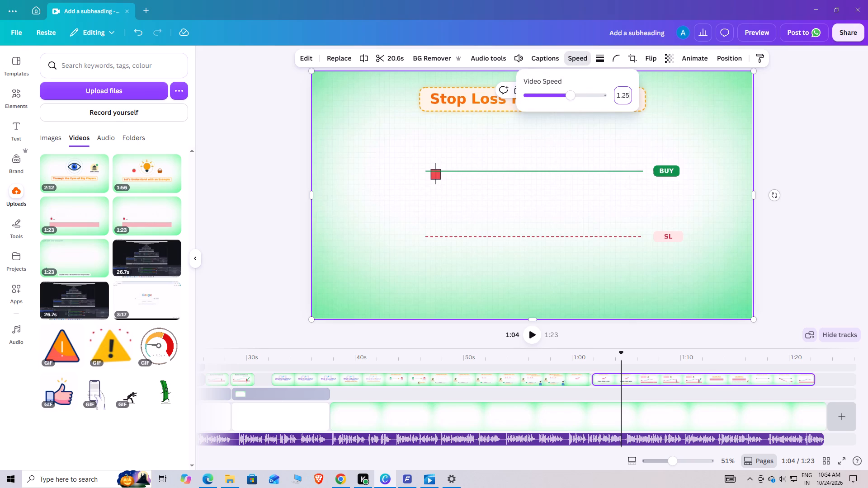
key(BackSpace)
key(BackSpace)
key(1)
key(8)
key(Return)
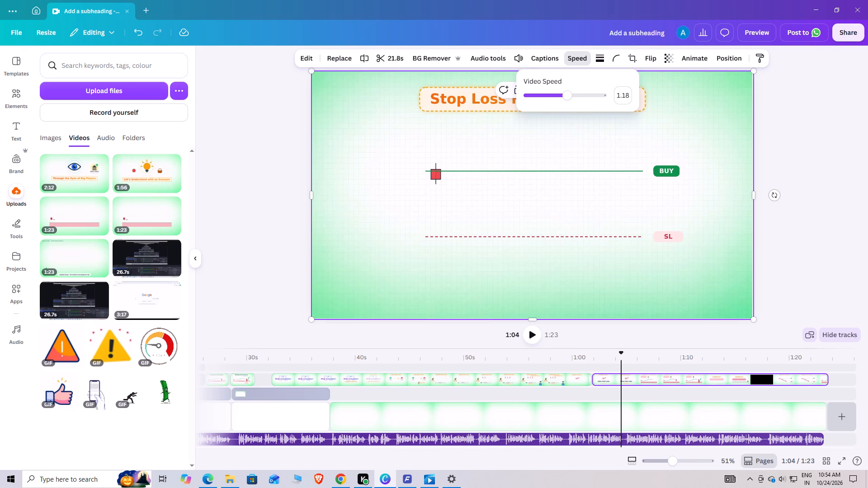
Set the video speed of the clip part after the 1:01 split to 1.19 and replay from about 1:01.
click(628, 94)
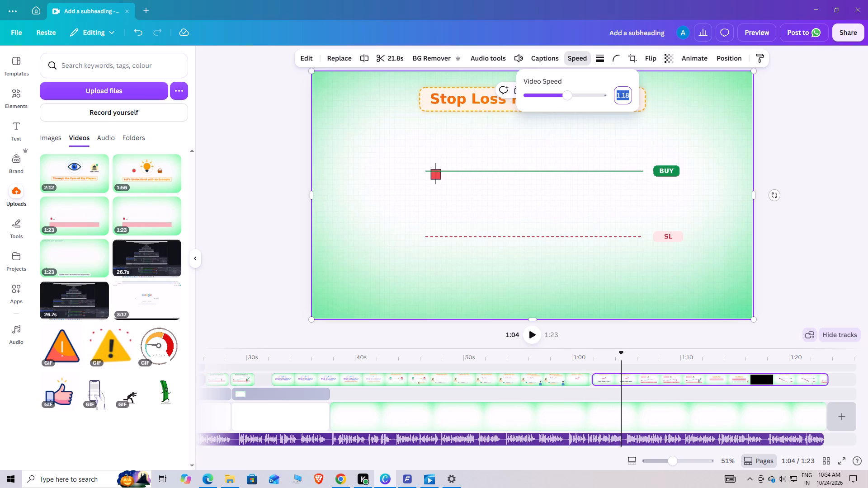
double_click(628, 94)
click(628, 94)
click(620, 94)
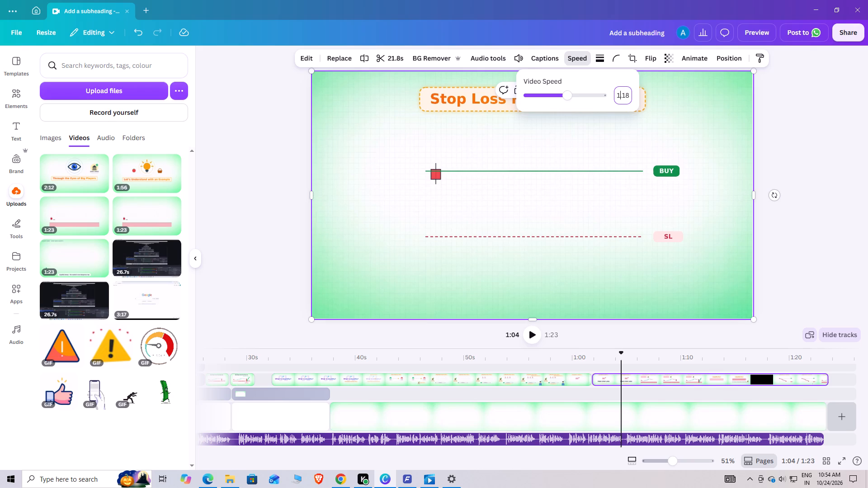
click(627, 93)
key(BackSpace)
key(9)
key(Return)
click(585, 402)
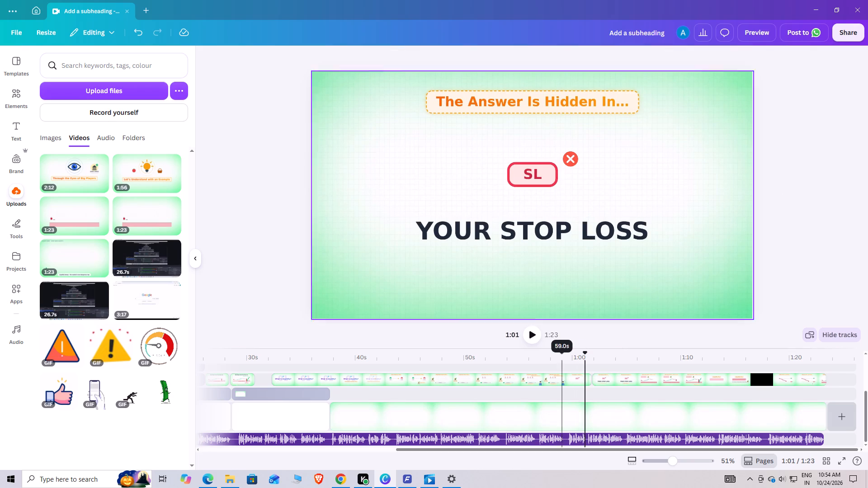
click(535, 337)
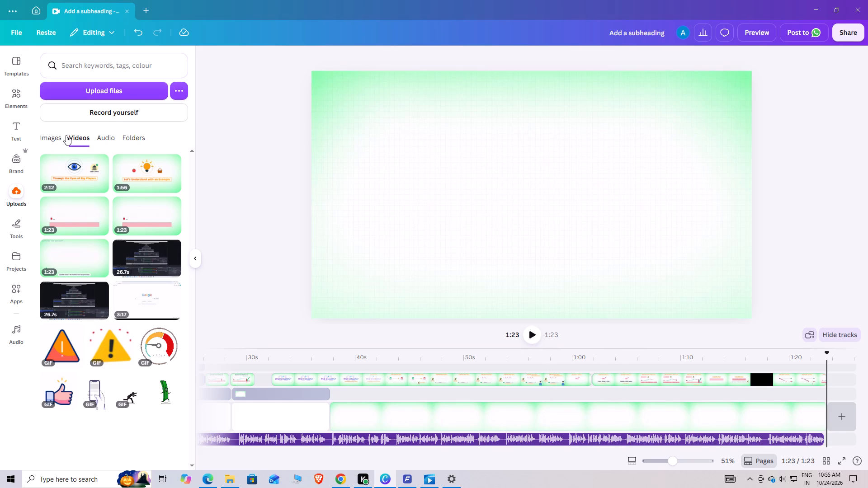
Listen to the first four uploaded ElevenLabs narration recordings to identify the one that continues the video's voice-over.
click(53, 137)
click(99, 138)
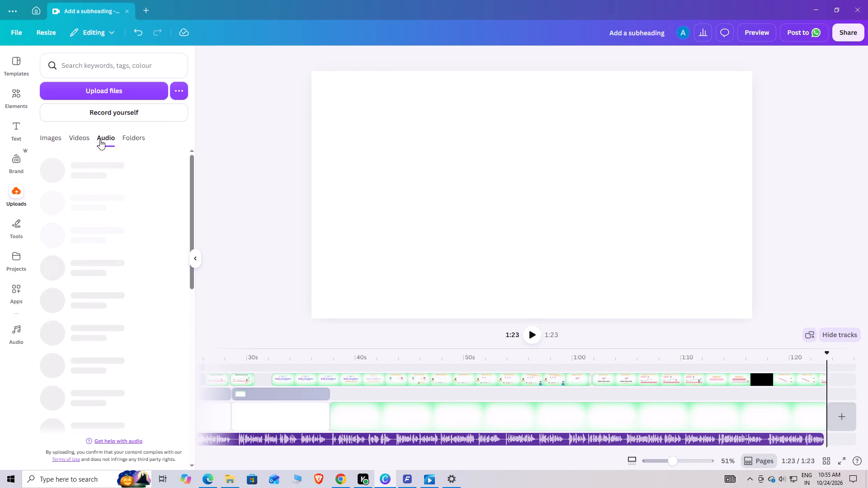
click(52, 171)
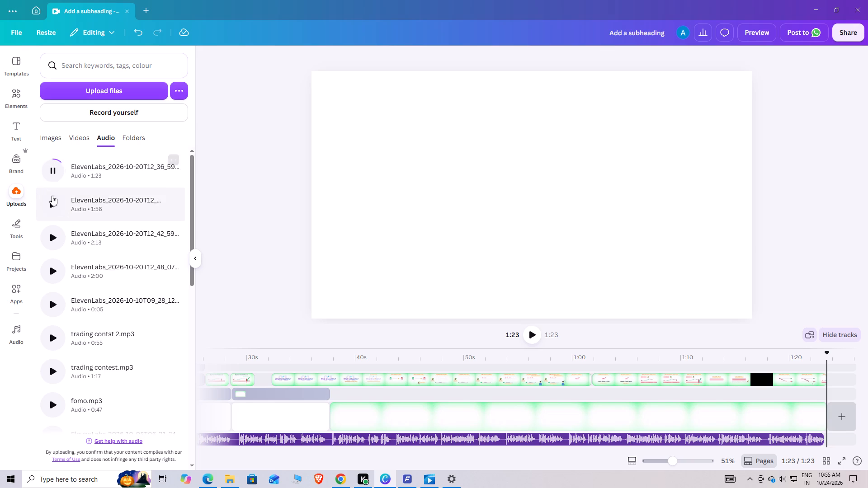
click(52, 209)
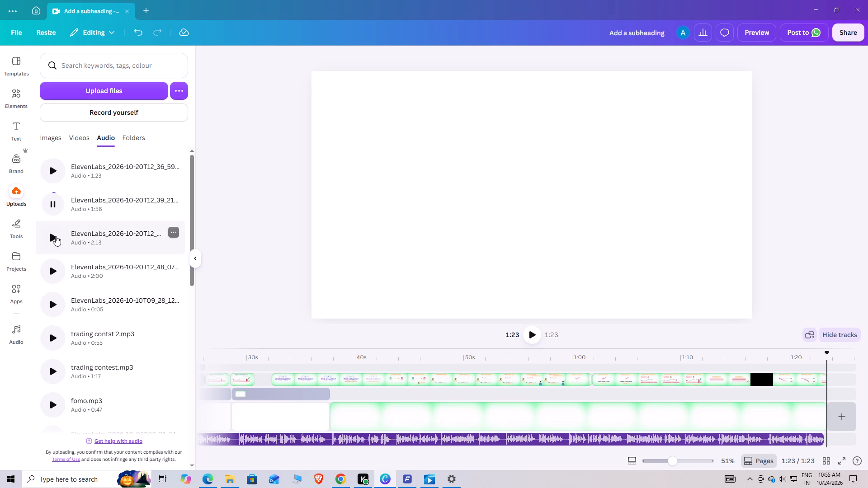
click(51, 239)
click(52, 268)
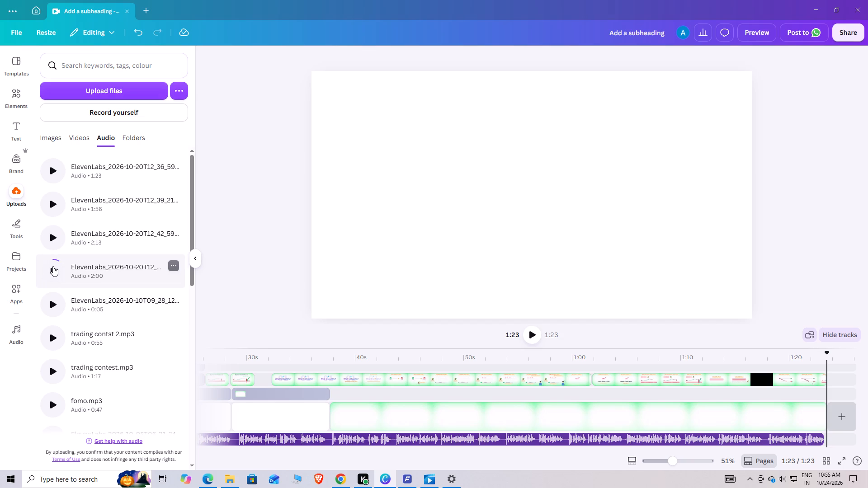
click(52, 170)
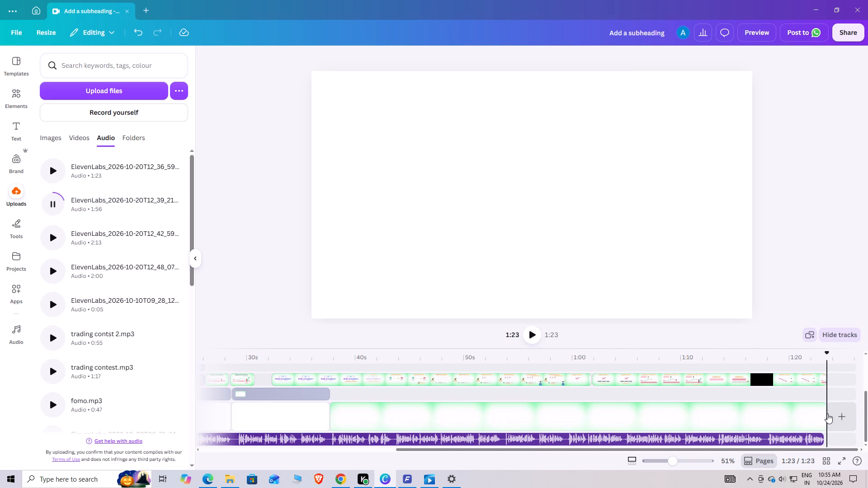
Extend the last green-background page on the timeline to a duration of 1:41.
drag(821, 416, 861, 408)
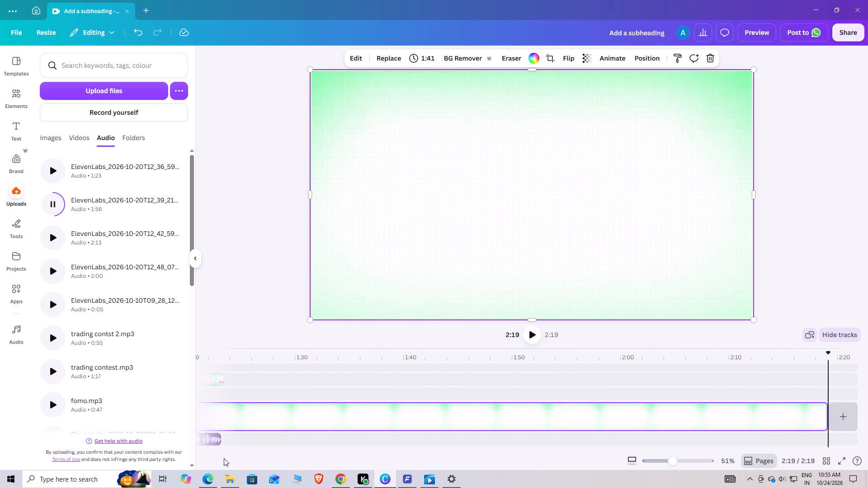
Add the 1:56 ElevenLabs narration to the audio track, placed directly after the existing narration's end at about 1:23.
click(223, 444)
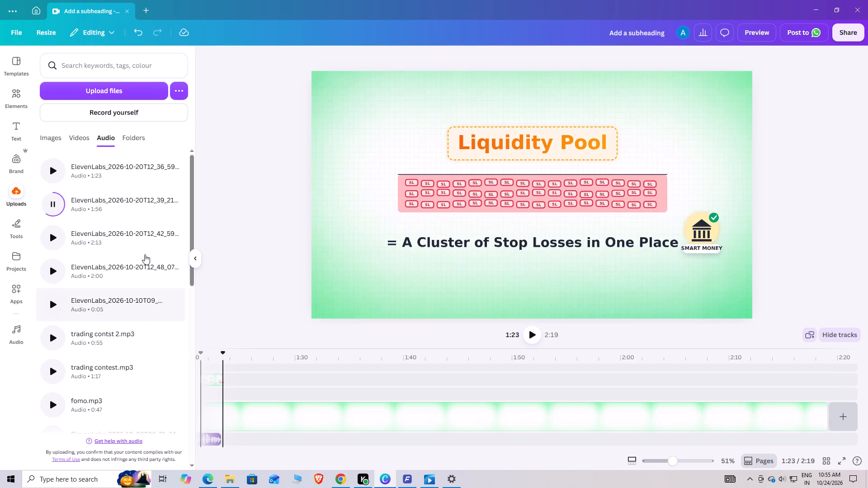
drag(112, 174, 296, 432)
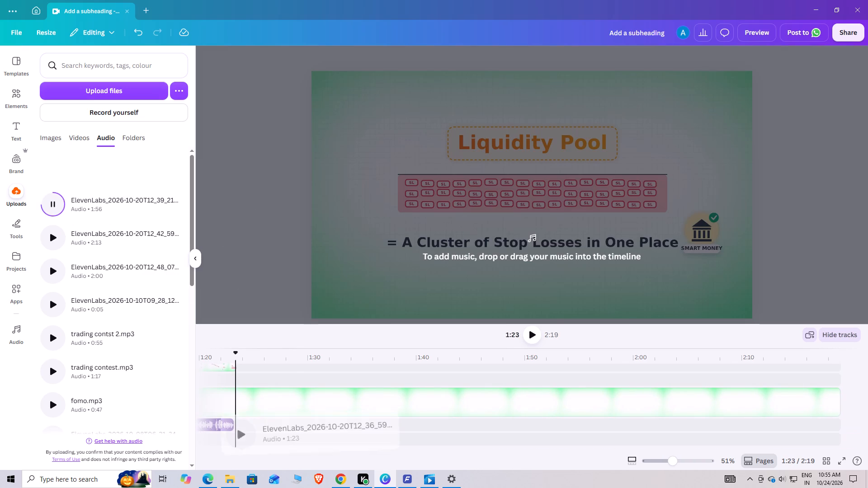
drag(296, 432, 296, 431)
scroll(348, 434, up, 6)
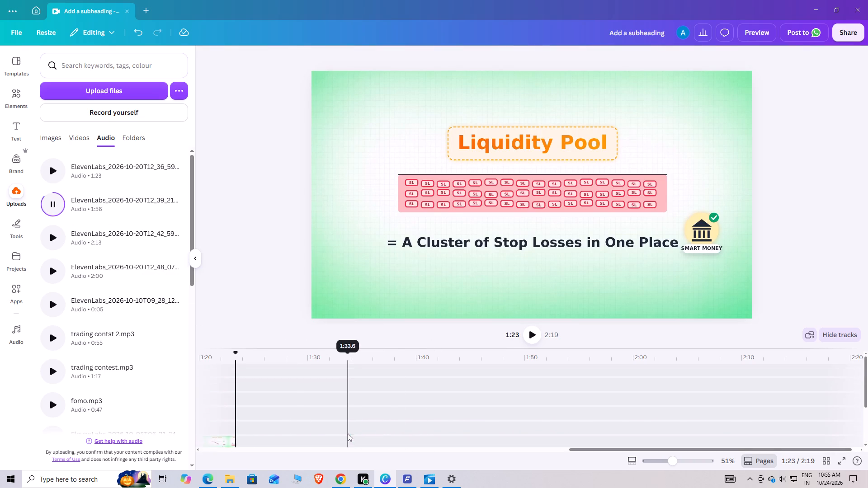
scroll(330, 427, down, 6)
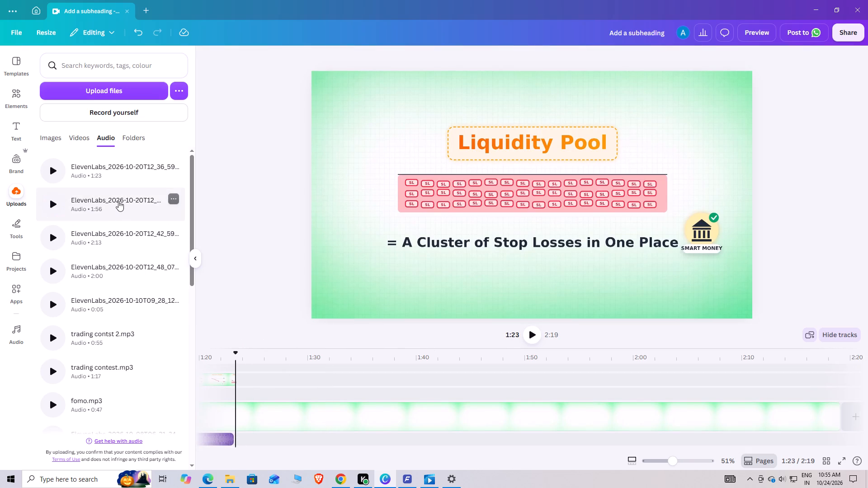
drag(118, 201, 292, 427)
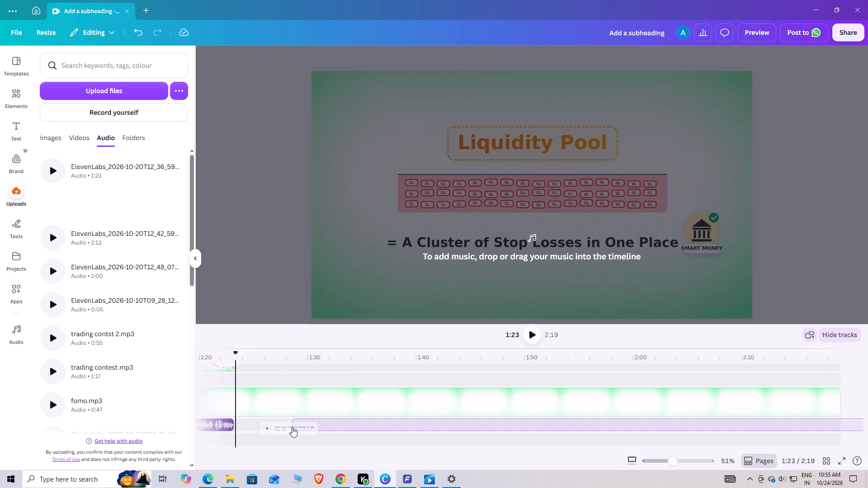
drag(331, 440, 277, 444)
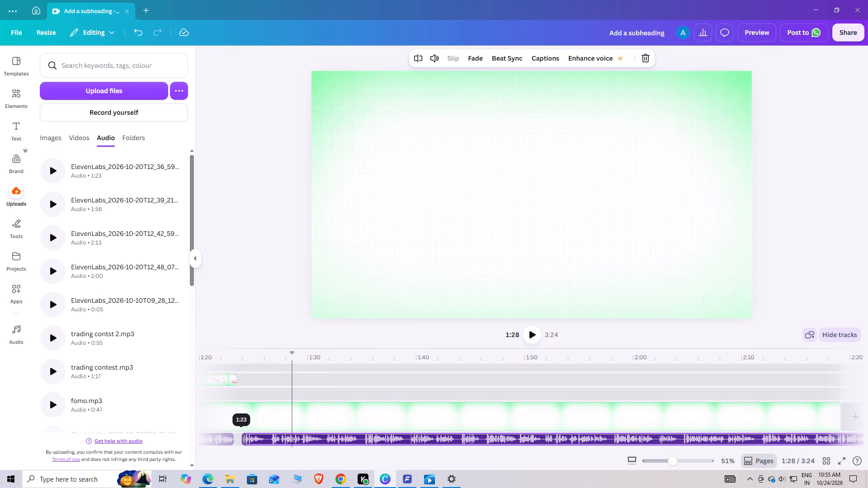
drag(277, 444, 271, 446)
click(217, 395)
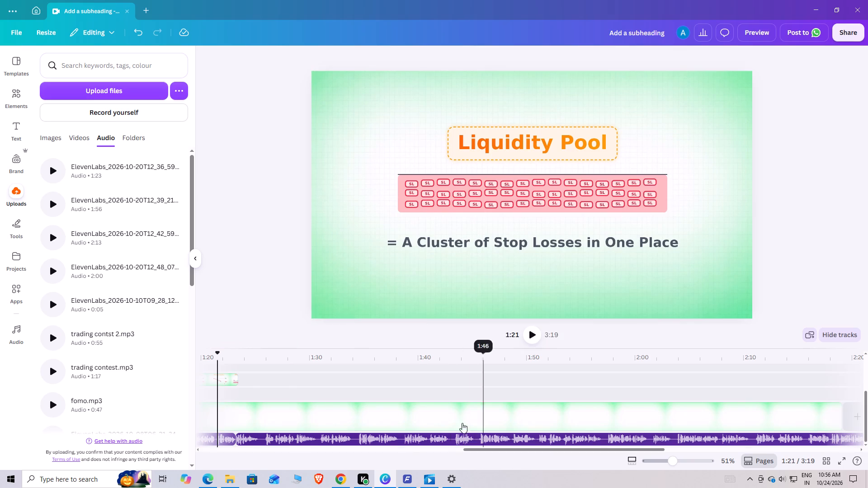
Return to the start of the video and play it from 0:00 to review it.
drag(218, 355, 278, 361)
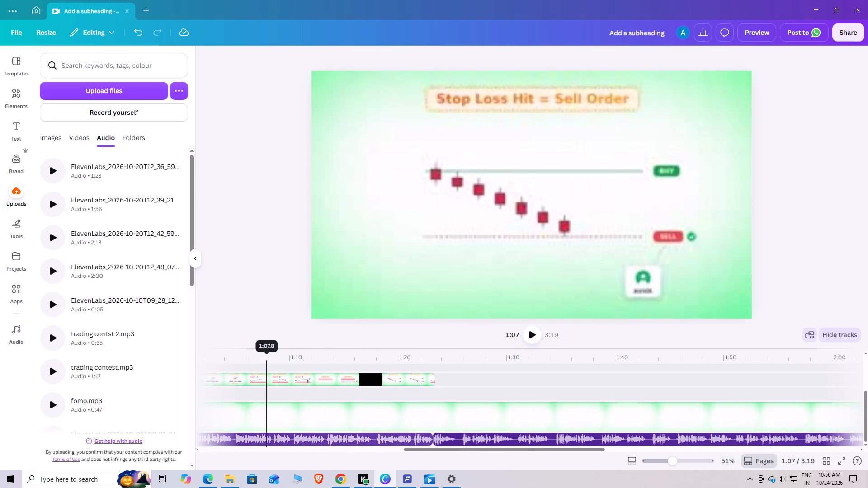
drag(278, 361, 227, 360)
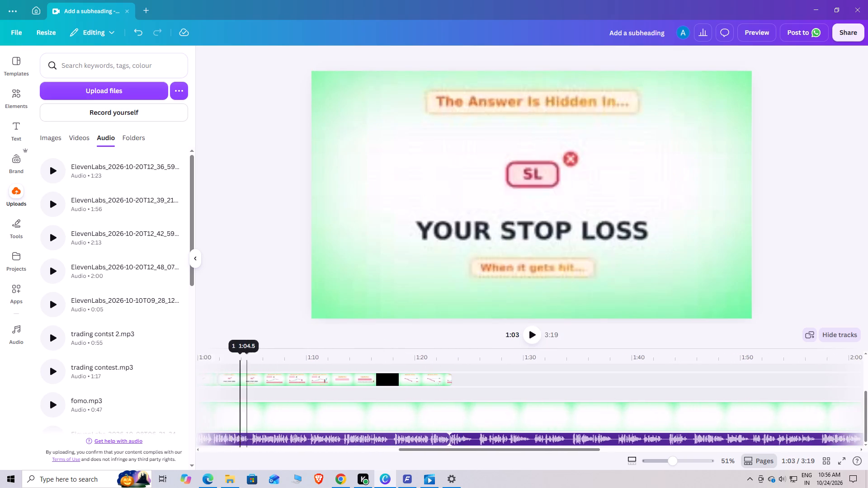
drag(227, 360, 198, 367)
click(533, 335)
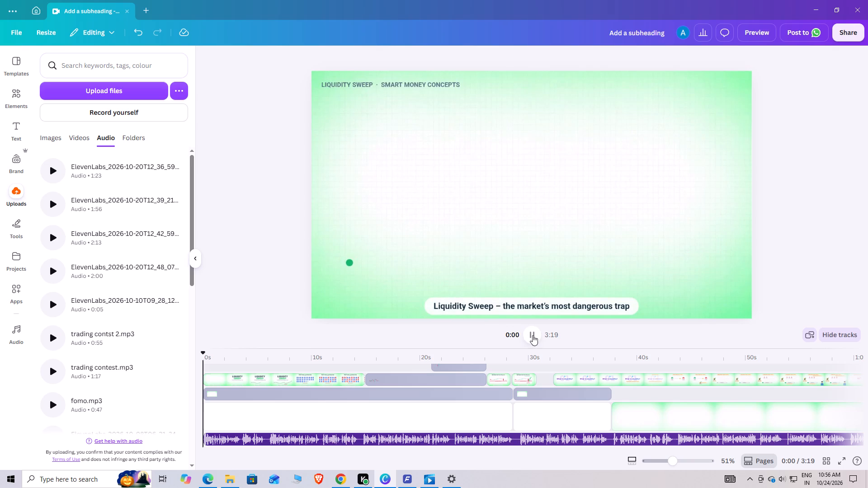